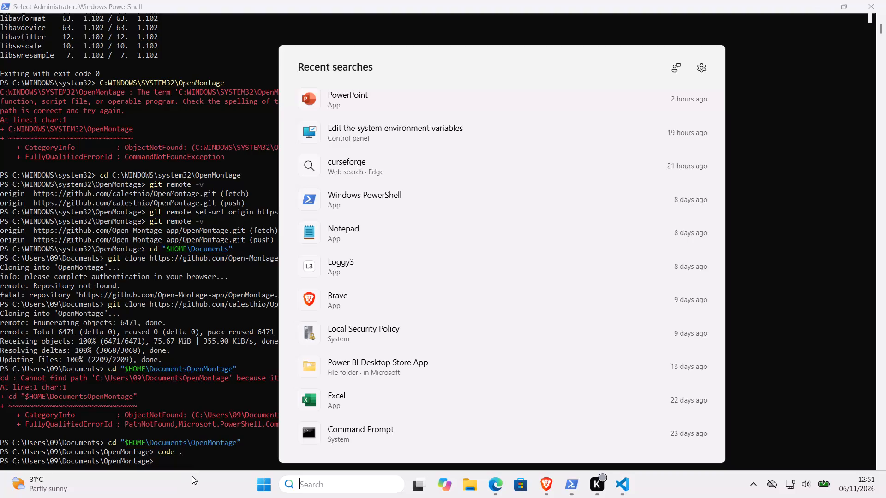
Open PowerPoint and create a new presentation from the Earthy inspiration template.
left_click(359, 105)
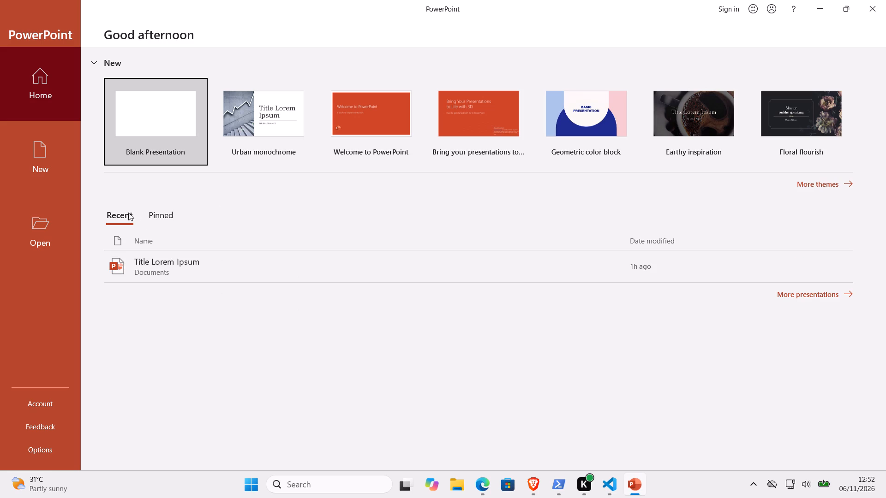
left_click(49, 173)
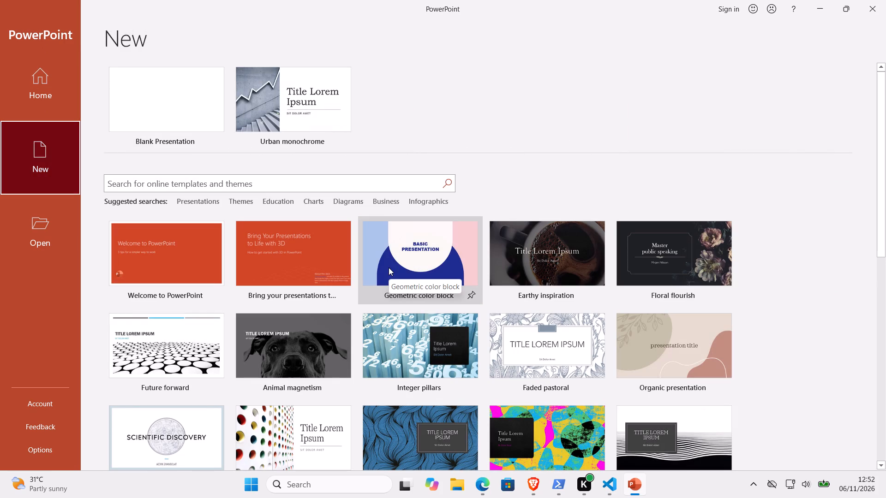
left_click(560, 270)
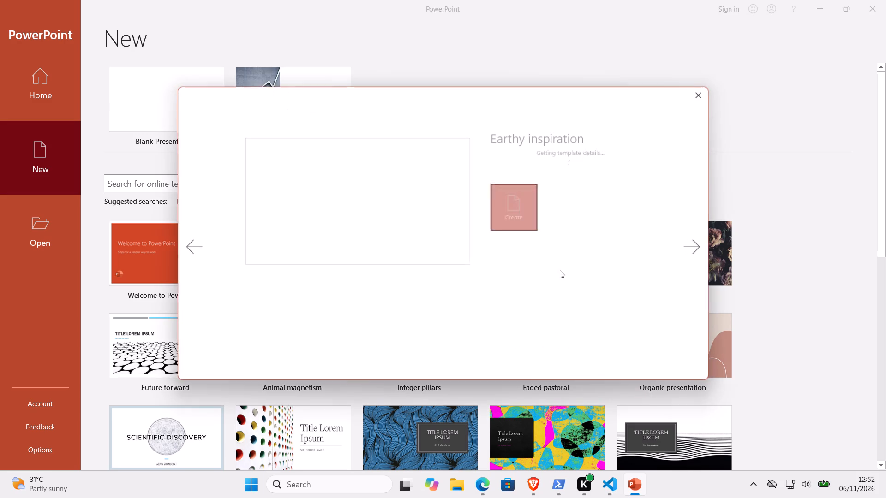
left_click(516, 293)
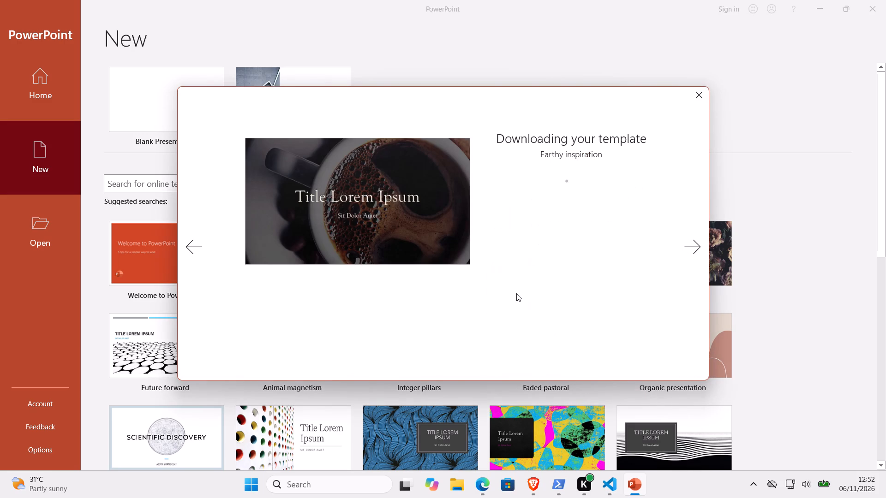
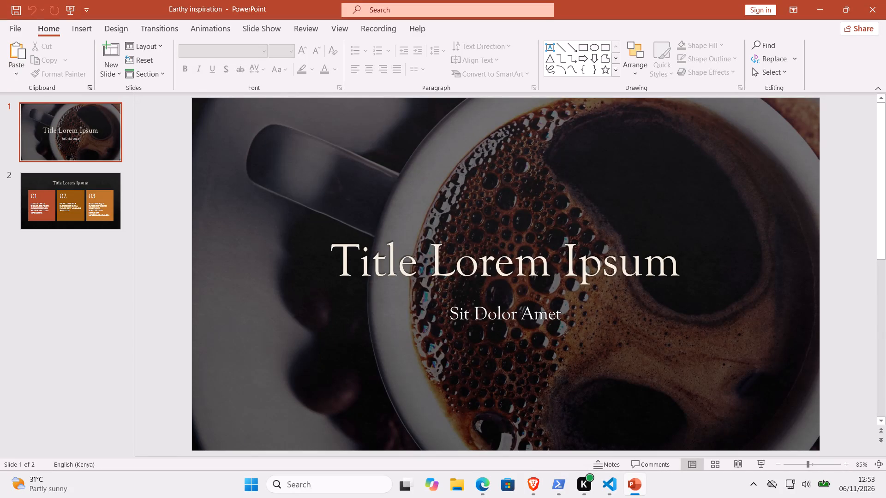
Replace the title slide's placeholder title with "The Best Psychological Therapy".
left_click(557, 273)
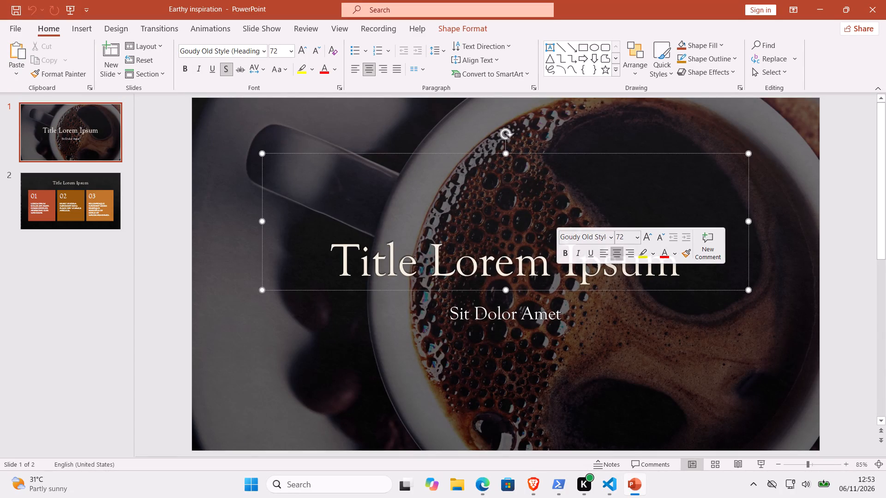
left_click(690, 277)
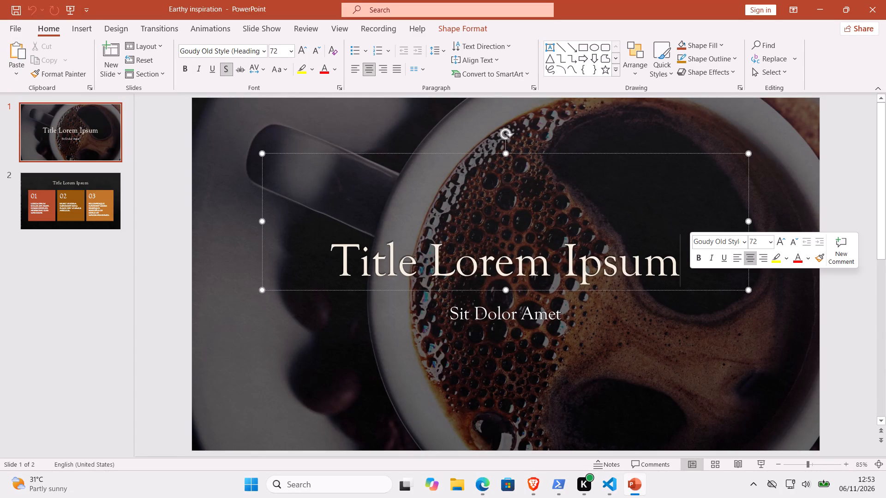
key("BackSpace")
key("BackSpace")
key("BackSpace")
key("BackSpace")
key("BackSpace")
key("BackSpace")
key("BackSpace")
key("BackSpace")
key("BackSpace")
key("BackSpace")
key("BackSpace")
key("BackSpace")
key("BackSpace")
key("BackSpace")
key("BackSpace")
key("BackSpace")
key("BackSpace")
key("BackSpace")
key("BackSpace")
key("BackSpace")
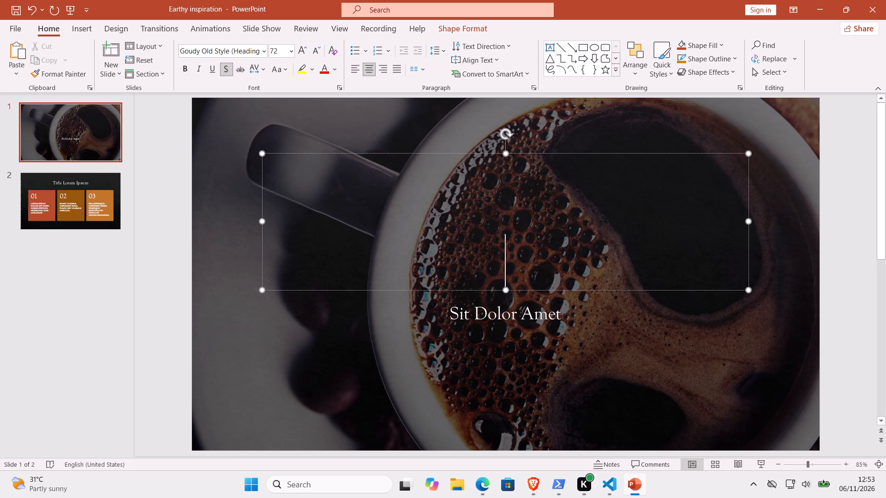
type("the")
key("space")
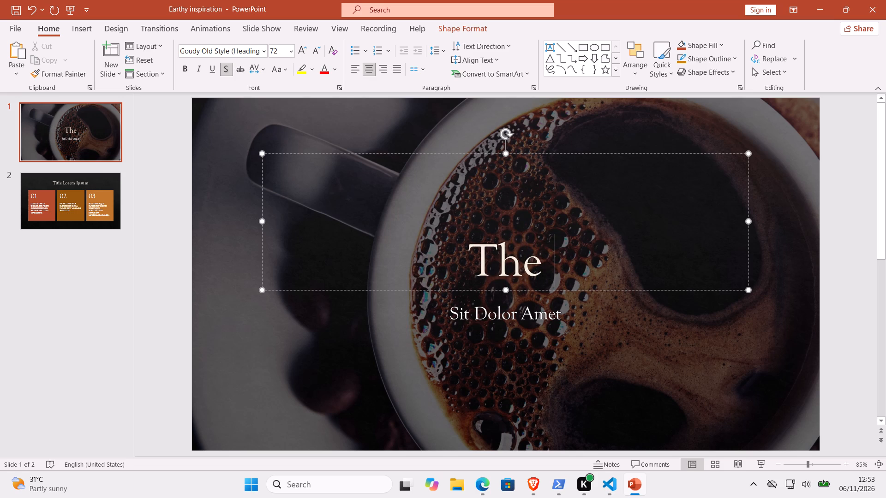
type("Best")
key("space")
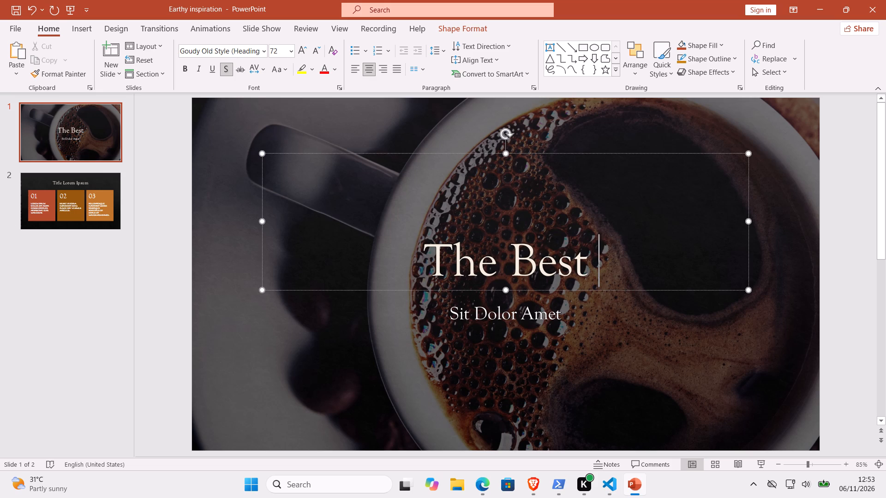
type("Ps")
type("ychological")
key("space")
type("Therapy")
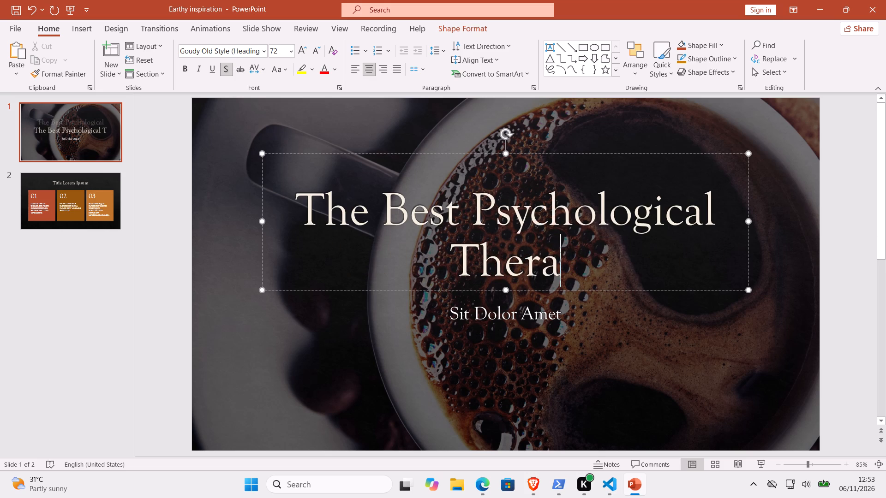
Replace the title slide's placeholder subtitle with the presenter's name, preceded by "Sir".
left_click(562, 320)
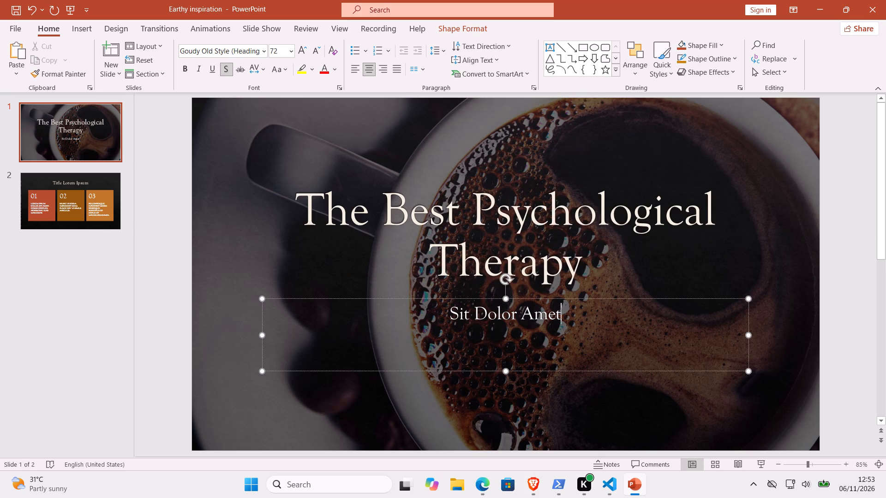
key("BackSpace")
key("BackSpace")
key("BackSpace")
key("BackSpace")
key("BackSpace")
key("BackSpace")
key("BackSpace")
key("BackSpace")
key("BackSpace")
key("BackSpace")
key("BackSpace")
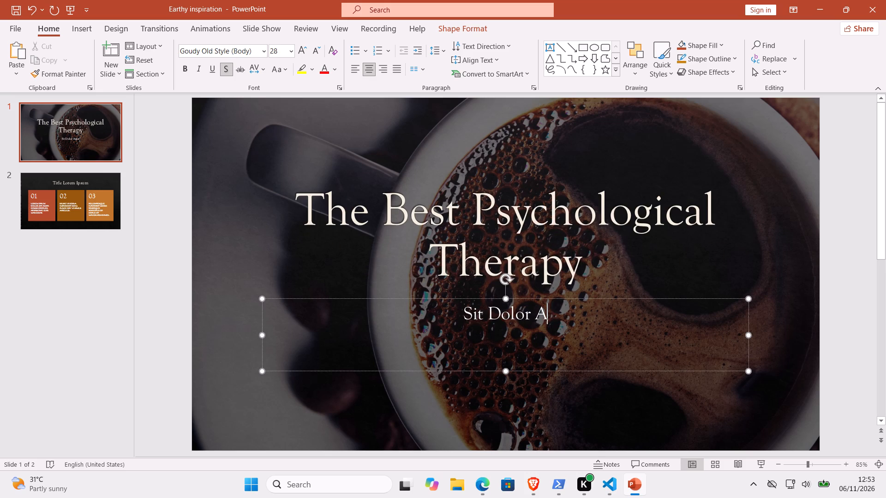
key("BackSpace")
key("BackSpace")
key("BackSpace")
key("BackSpace")
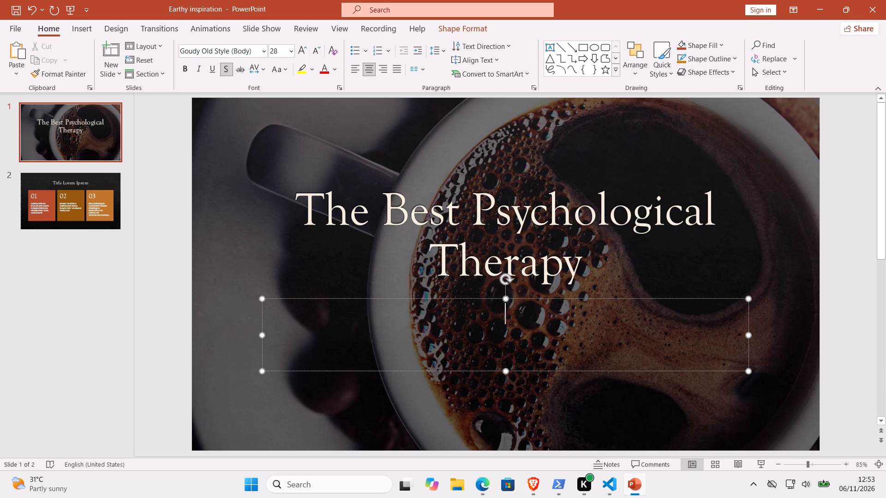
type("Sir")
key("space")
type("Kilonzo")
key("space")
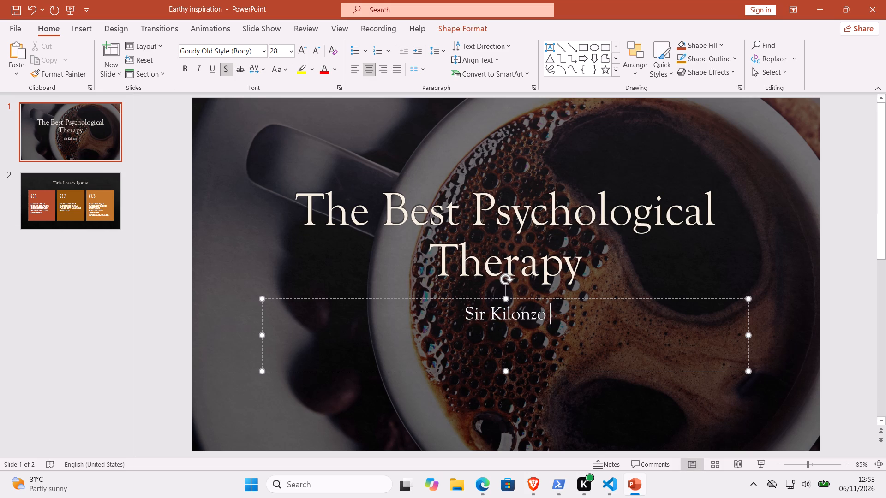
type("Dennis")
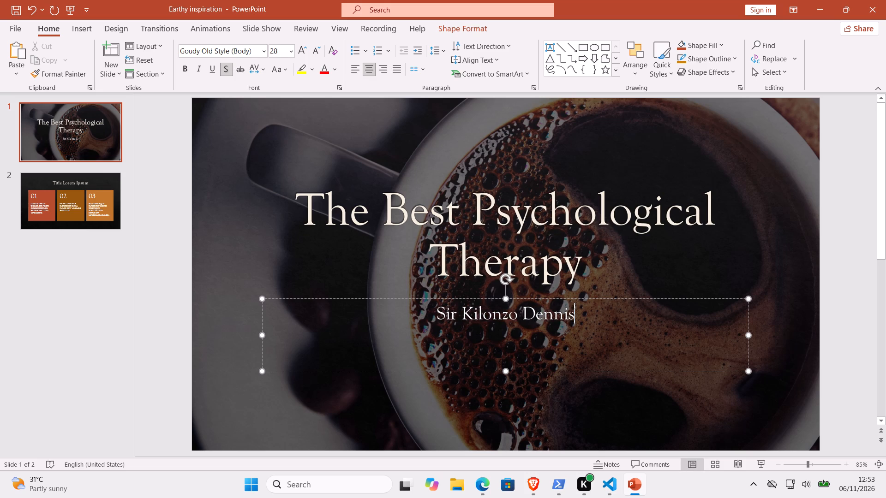
Replace the placeholder title on slide 2 with "Breathing".
left_click(126, 204)
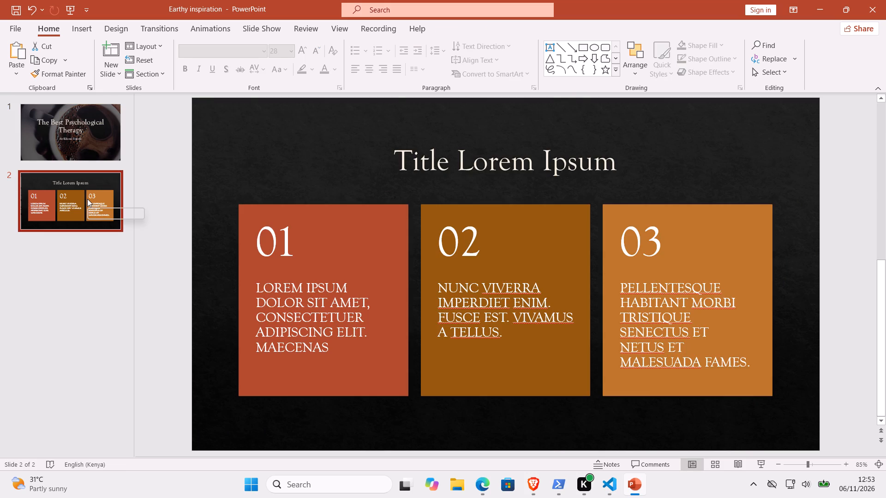
left_click(462, 166)
left_click(634, 165)
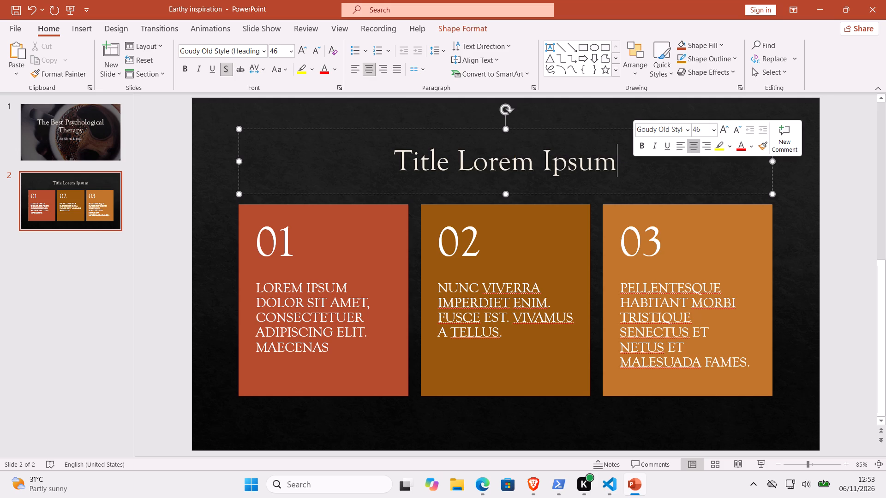
key("BackSpace")
key("BackSpace")
key("BackSpace")
key("BackSpace")
key("BackSpace")
key("BackSpace")
key("BackSpace")
key("BackSpace")
key("BackSpace")
key("BackSpace")
key("BackSpace")
key("BackSpace")
key("BackSpace")
key("BackSpace")
key("BackSpace")
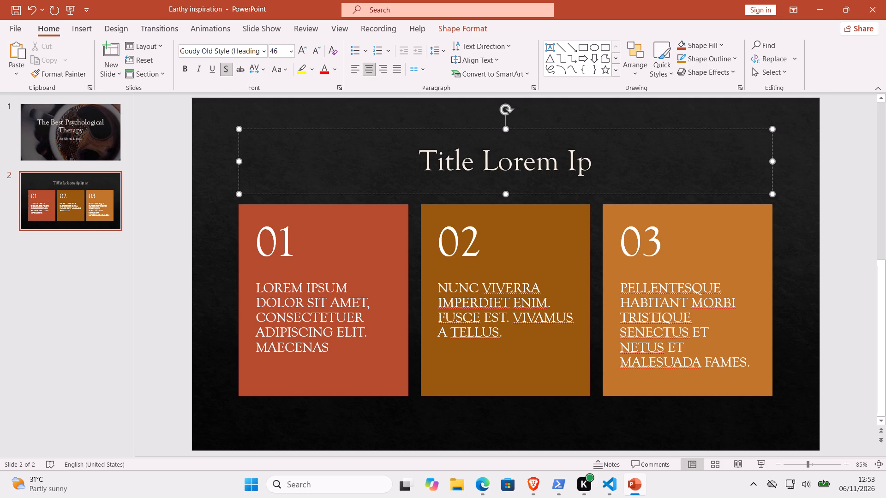
key("BackSpace")
key("BackSpace")
key("BackSpace")
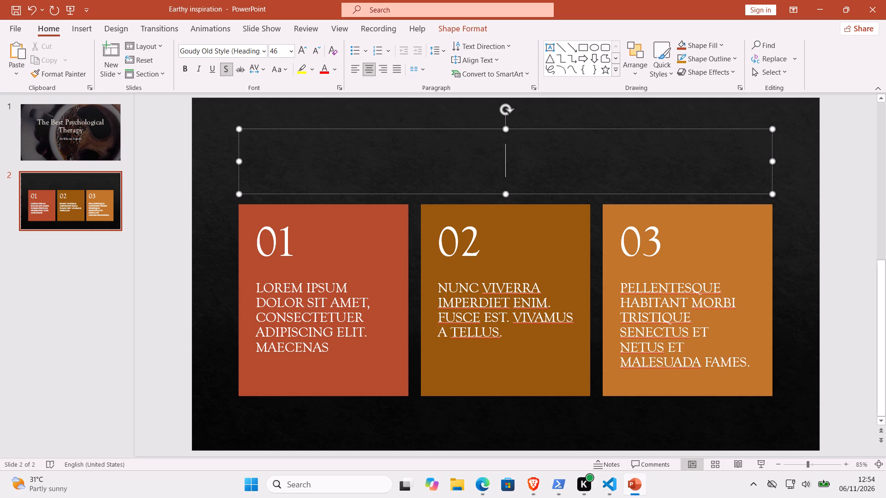
key("shift+b")
type("reathing")
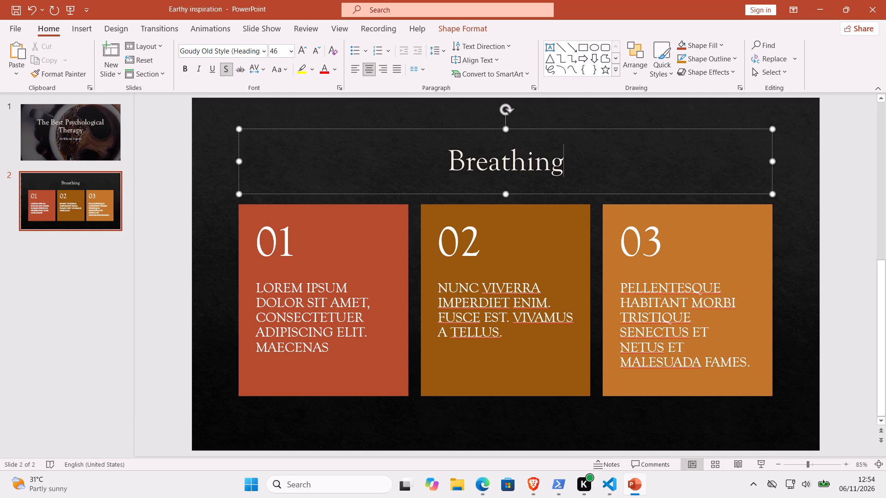
Delete the Lorem Ipsum placeholder text under 01 in slide 2's first card, back to its initial L.
left_click(369, 264)
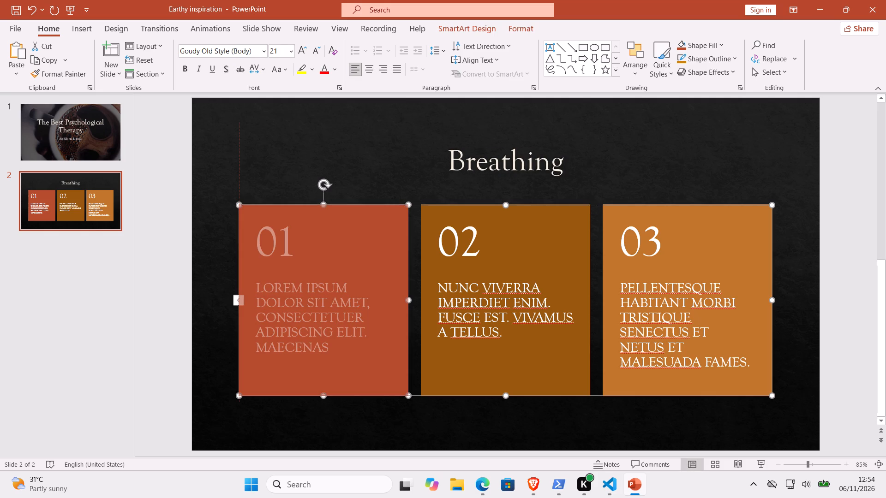
left_click(336, 353)
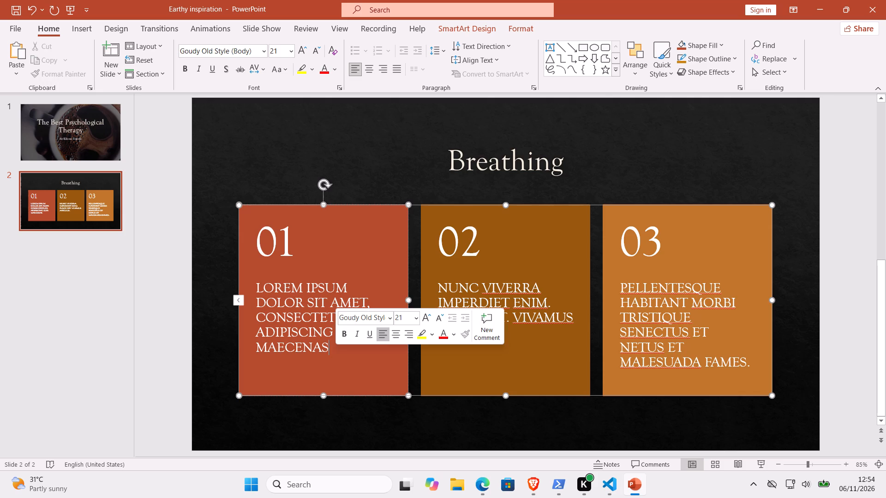
key("BackSpace")
key("BackSpace")
key("BackSpace")
key("BackSpace")
key("BackSpace")
key("BackSpace")
key("BackSpace")
key("BackSpace")
key("BackSpace")
key("BackSpace")
key("BackSpace")
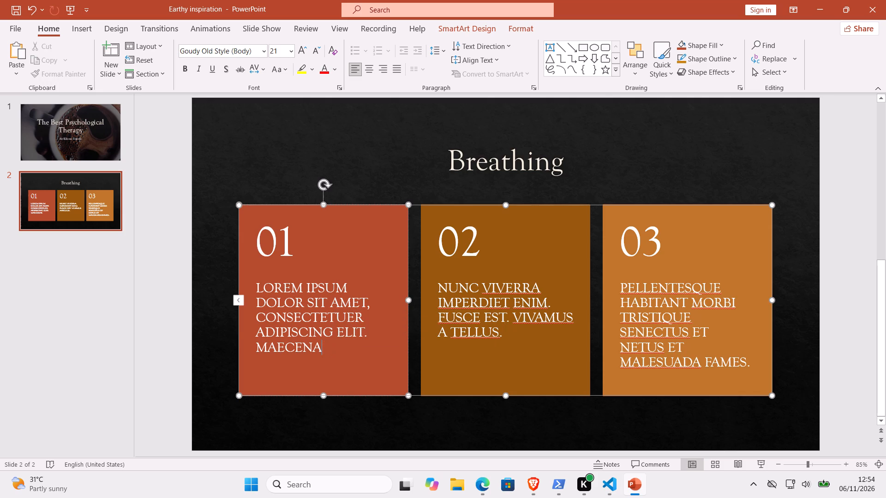
key("BackSpace")
key("BackSpace")
key("BackSpace")
key("BackSpace")
key("BackSpace")
key("BackSpace")
key("BackSpace")
key("BackSpace")
key("BackSpace")
key("BackSpace")
key("BackSpace")
key("BackSpace")
key("BackSpace")
key("BackSpace")
key("BackSpace")
key("BackSpace")
key("BackSpace")
key("BackSpace")
key("BackSpace")
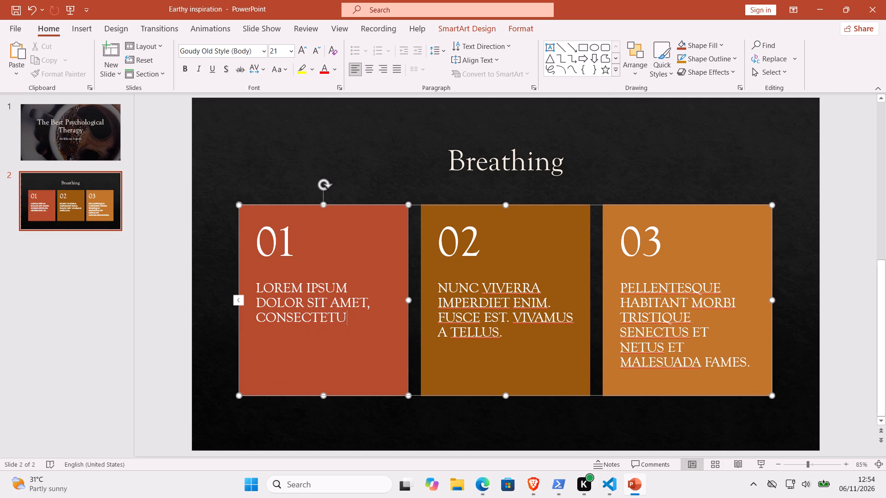
key("BackSpace")
key("BackSpace")
key("BackSpace")
key("BackSpace")
key("BackSpace")
key("BackSpace")
key("BackSpace")
key("BackSpace")
key("BackSpace")
key("BackSpace")
key("BackSpace")
key("BackSpace")
key("BackSpace")
key("BackSpace")
key("BackSpace")
key("BackSpace")
key("BackSpace")
key("BackSpace")
key("BackSpace")
key("BackSpace")
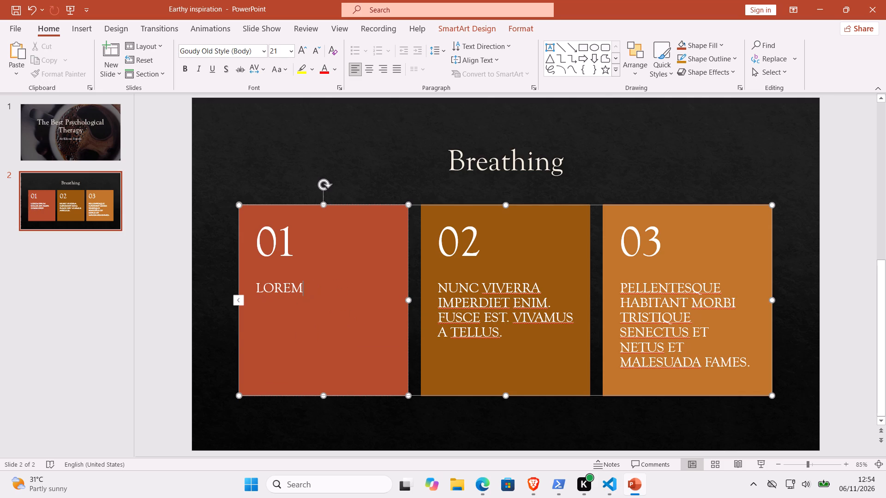
key("BackSpace")
key("BackSpace")
key("BackSpace")
key("BackSpace")
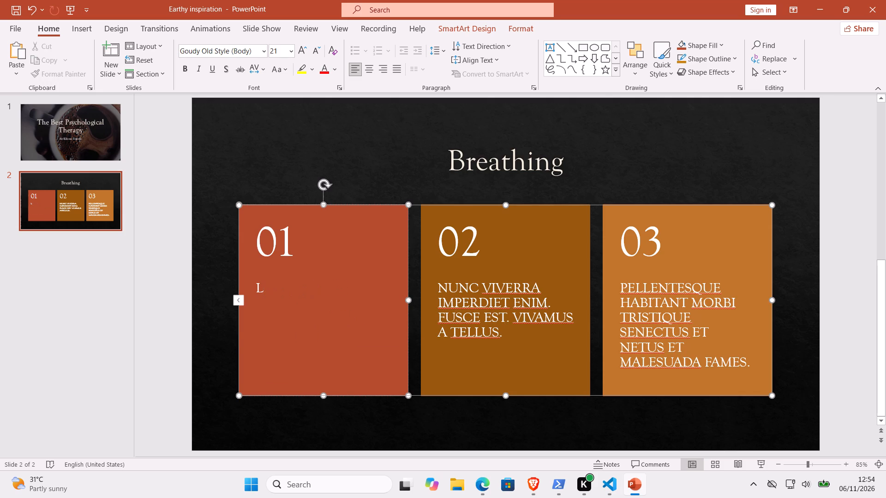
key("i")
key("BackSpace")
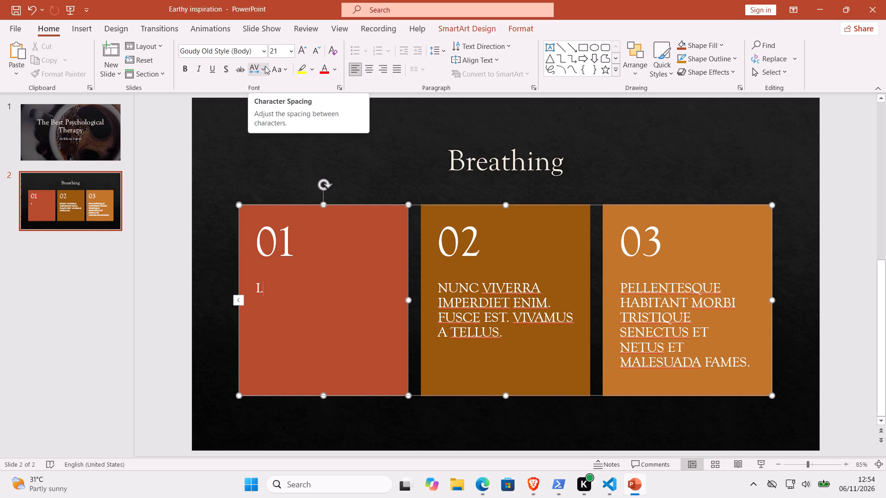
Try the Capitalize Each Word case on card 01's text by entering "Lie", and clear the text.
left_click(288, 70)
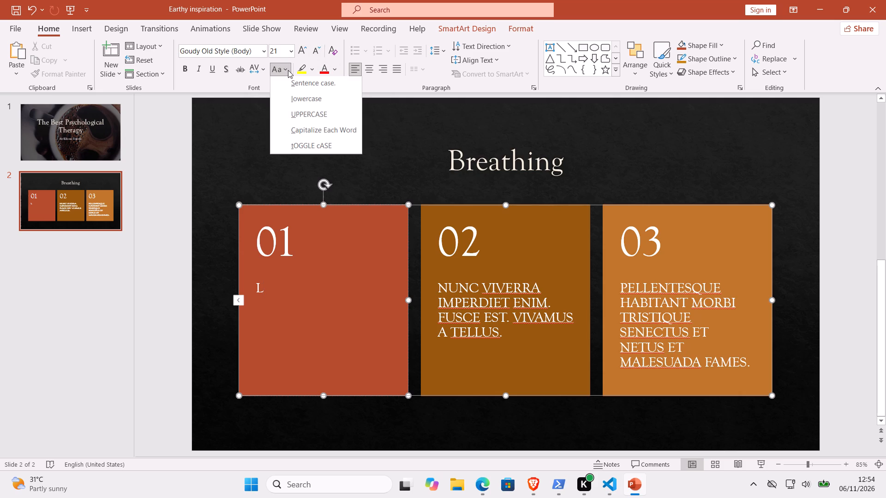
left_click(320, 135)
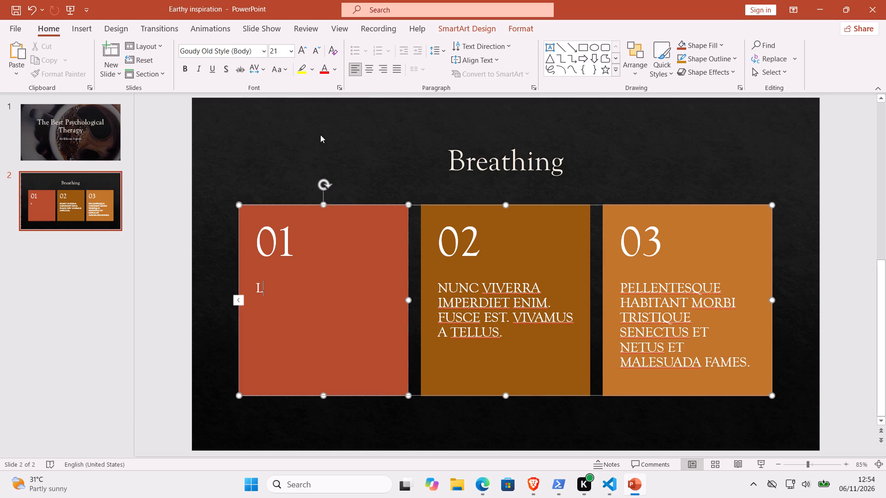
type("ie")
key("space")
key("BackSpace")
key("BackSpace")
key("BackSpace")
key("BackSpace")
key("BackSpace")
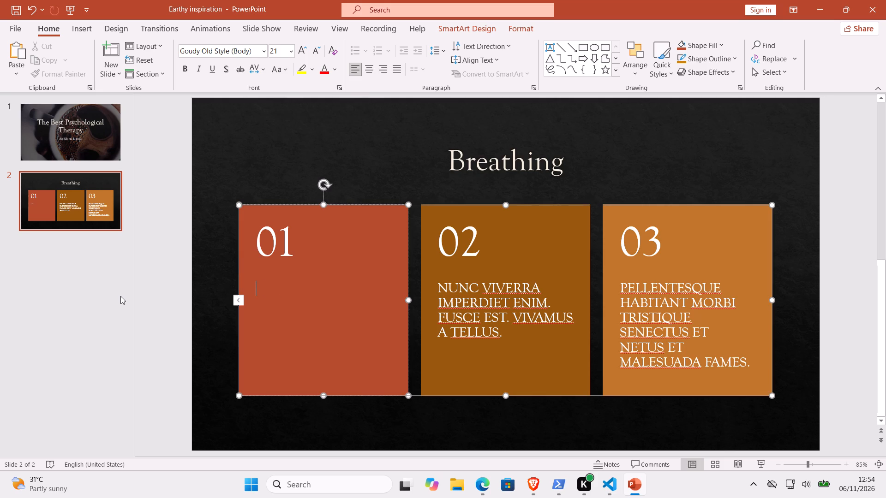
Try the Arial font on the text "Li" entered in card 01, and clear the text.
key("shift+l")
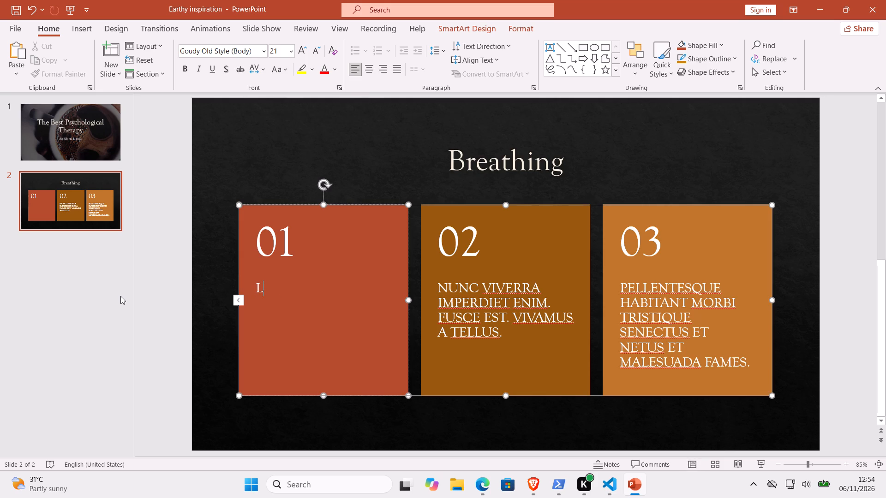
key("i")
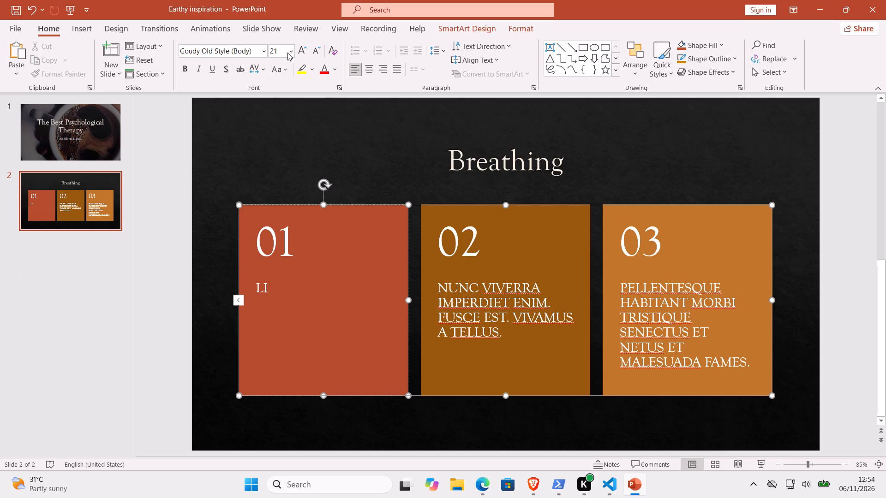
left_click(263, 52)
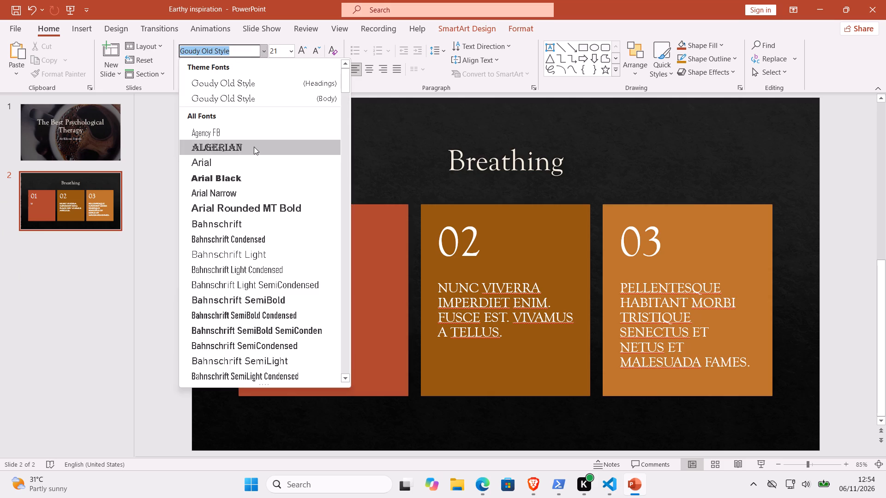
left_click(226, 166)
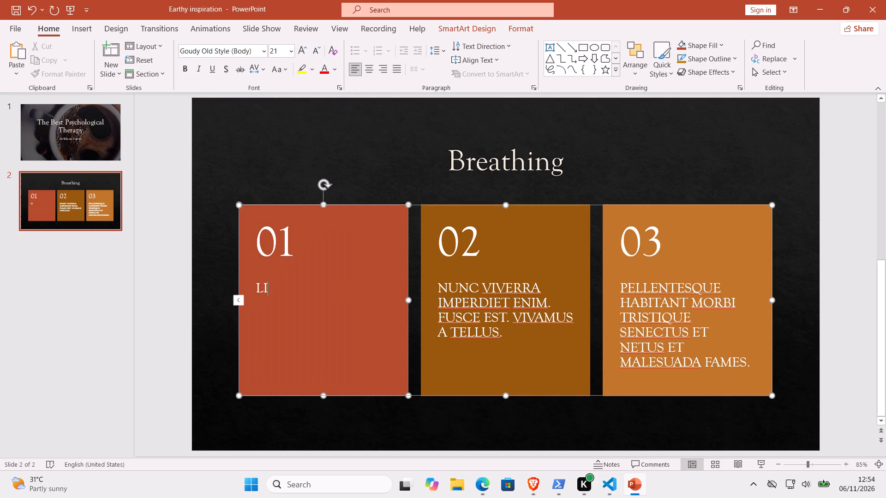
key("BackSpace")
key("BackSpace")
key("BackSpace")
Switch to Visual Studio Code to check its terminal, and on to the Administrator PowerShell window.
left_click(610, 481)
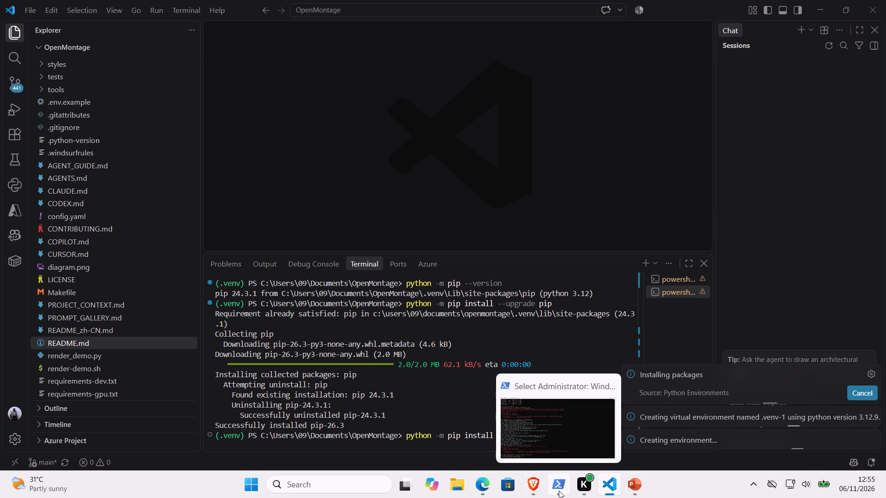
left_click(559, 491)
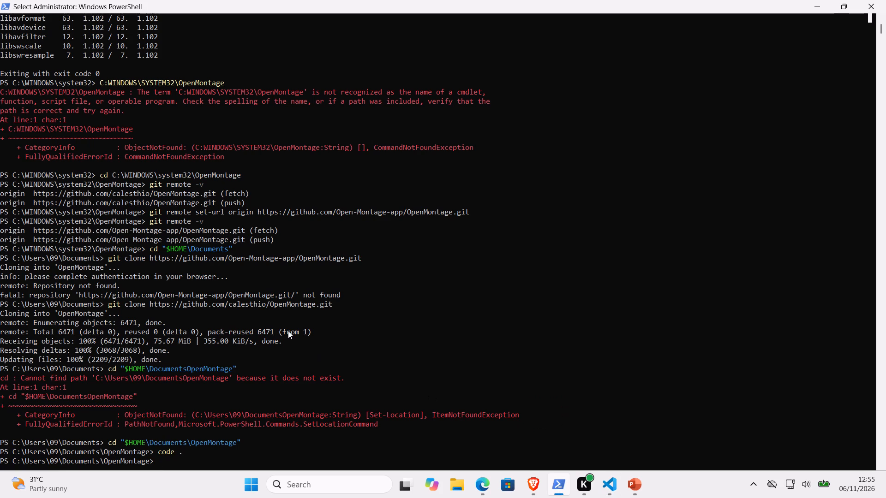
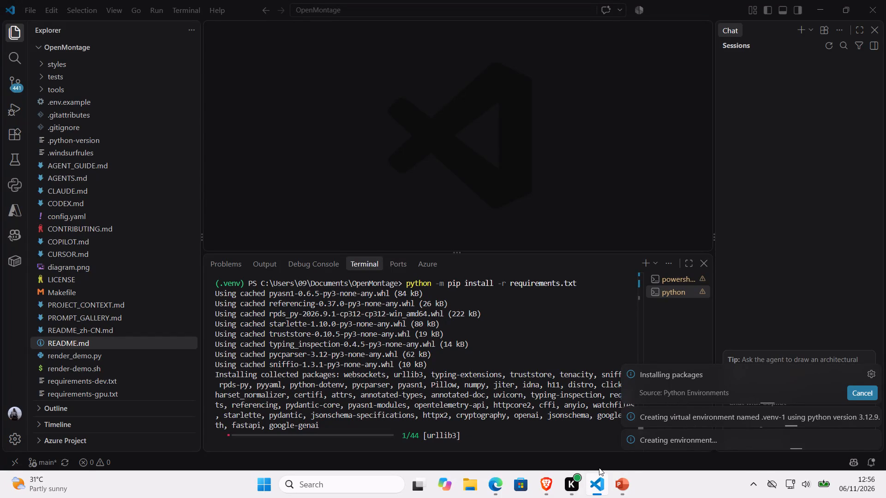
Switch to PowerPoint and recolor the three-card SmartArt on the Breathing slide with the last Colorful option, running from tan to olive.
left_click(623, 486)
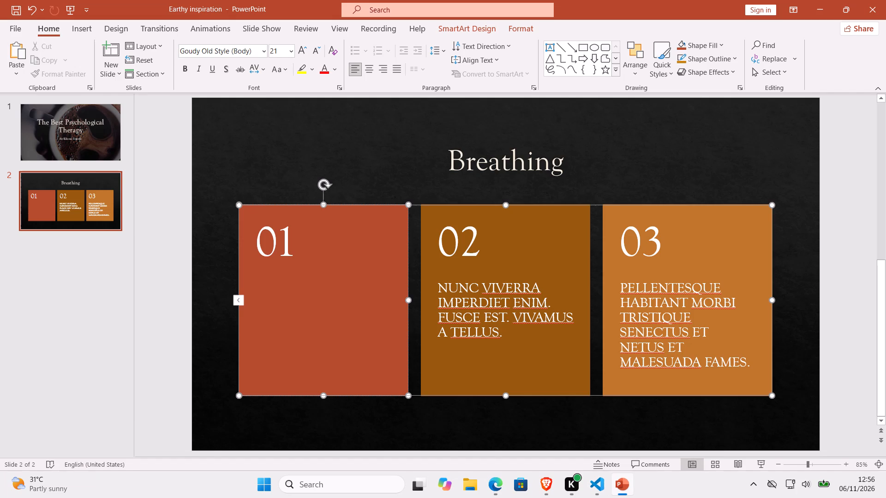
left_click(292, 292)
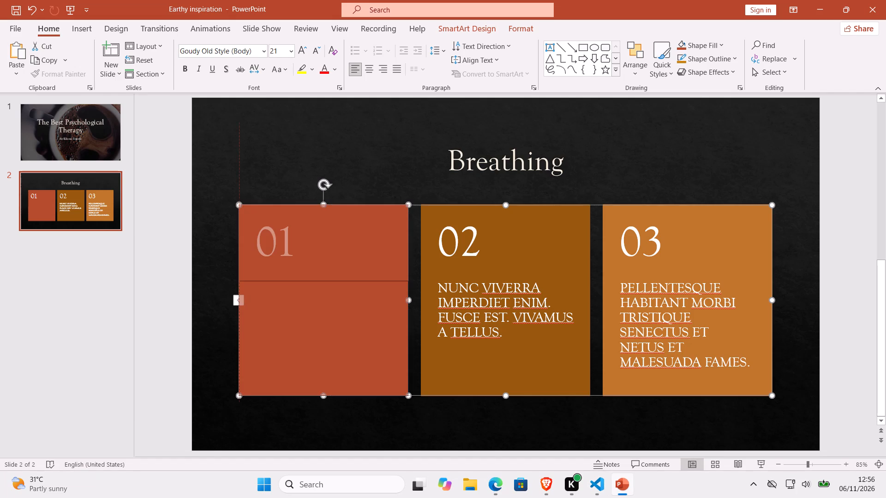
double_click(275, 297)
left_click(275, 297)
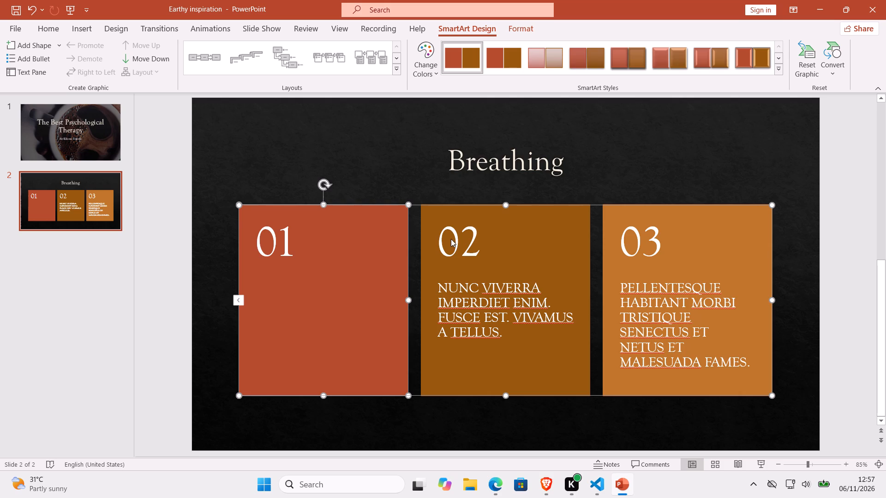
left_click(434, 71)
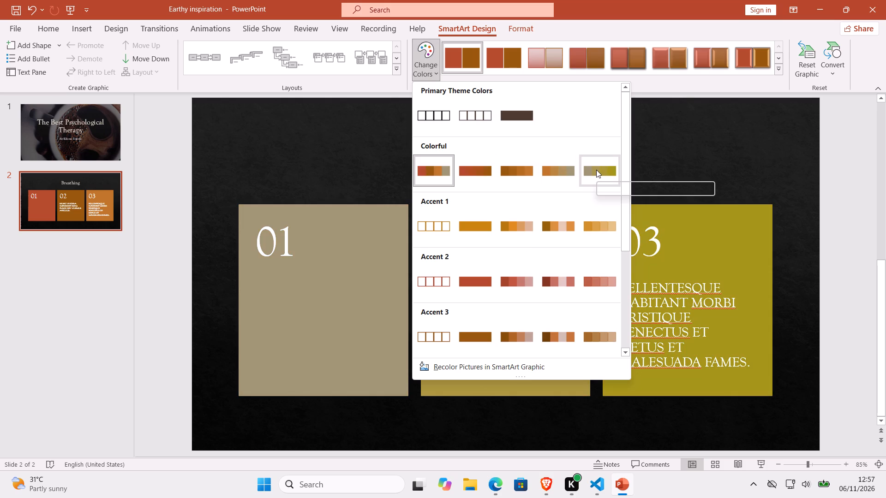
left_click(596, 170)
Enter "lie down facing up." as the first line of text under 01 in the first card.
left_click(329, 308)
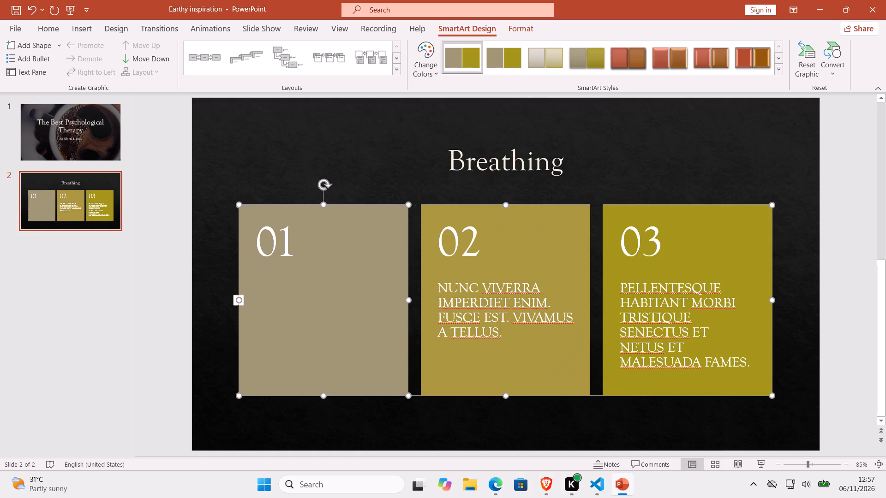
left_click(304, 305)
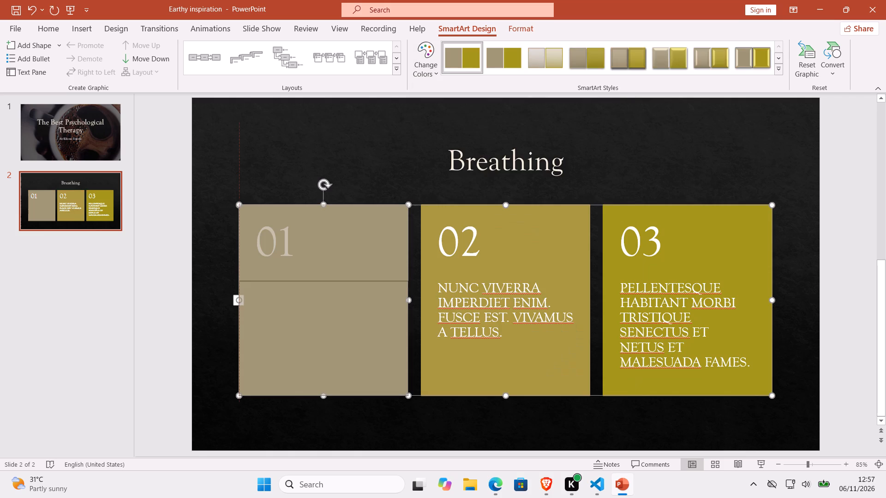
key("l")
type("ie")
key("space")
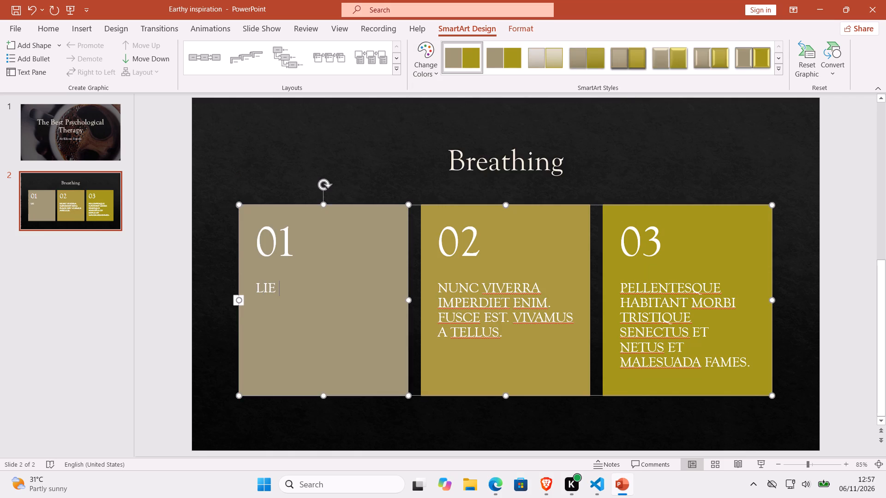
type("down")
key("space")
type("facing")
key("space")
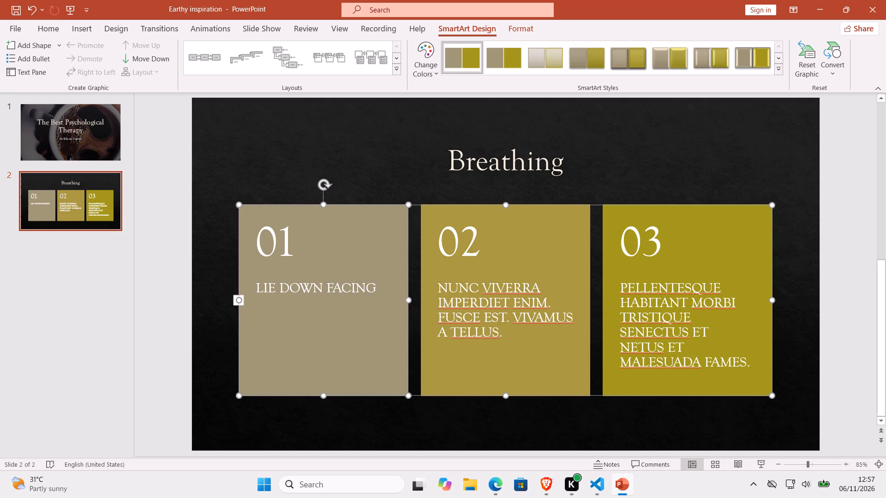
key("u")
key("p")
key("period")
Add a second paragraph to card 01 reading "place your hands on the chest.".
key("Return")
type("place")
key("space")
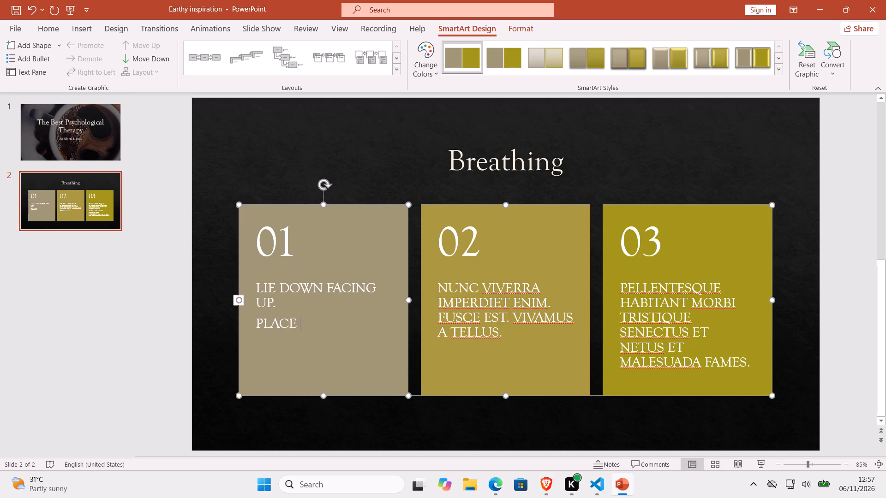
type("your")
key("space")
type("hands")
key("space")
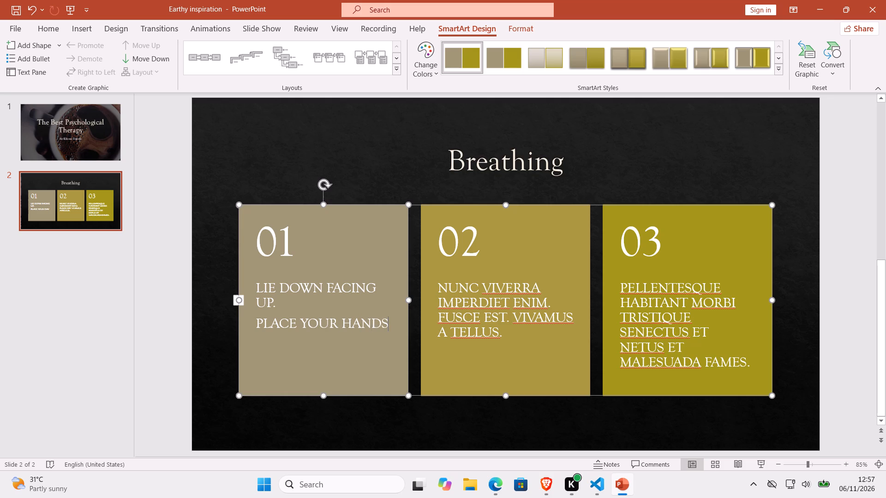
type("on")
key("space")
type("the")
key("space")
type("chest")
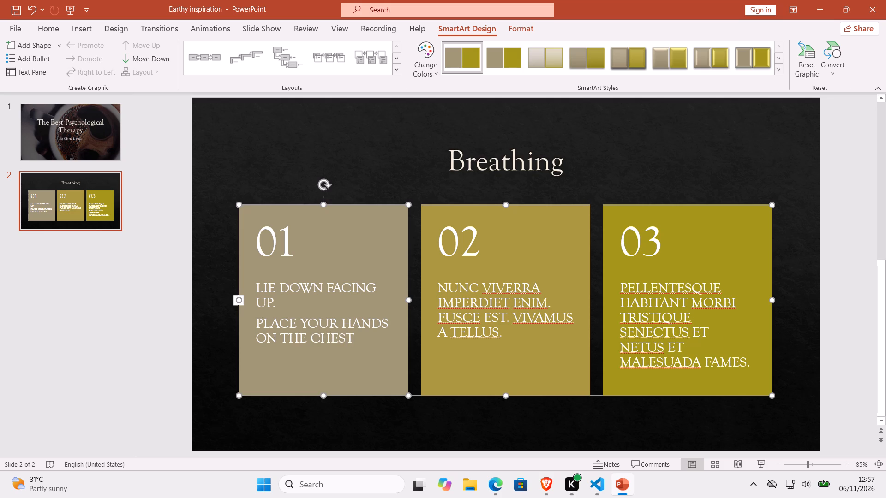
key("period")
Add a third paragraph to card 01 reading "close your eyes.".
key("Return")
type("closse")
key("space")
key("BackSpace")
key("BackSpace")
key("BackSpace")
type("e your eyes")
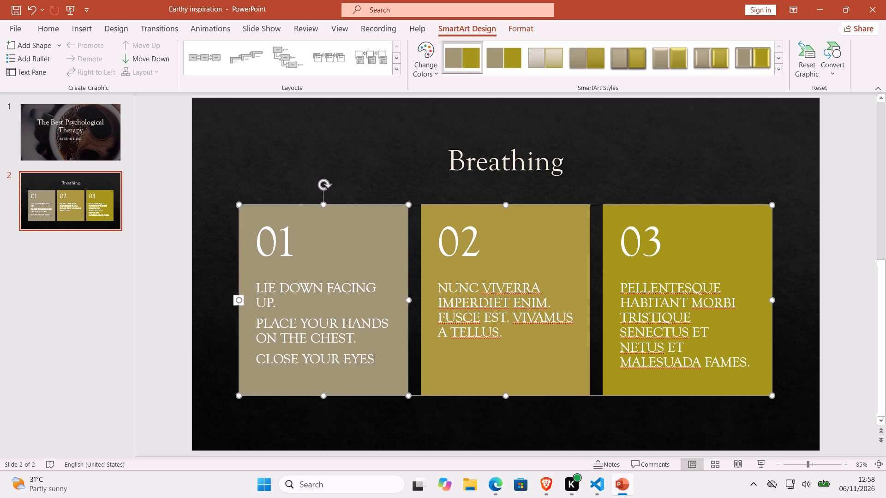
key("period")
Add a fourth paragraph to card 01 reading "take deep breaths in & out.".
key("Return")
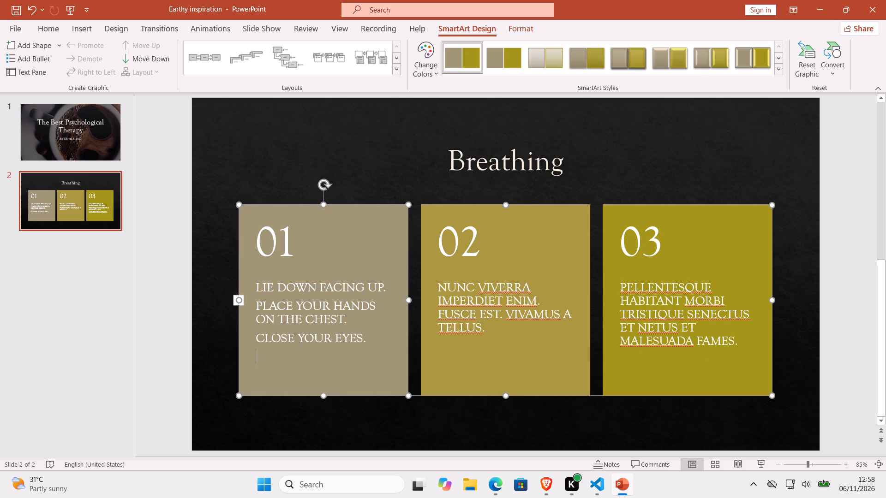
type("ta")
type("ke deep")
key("space")
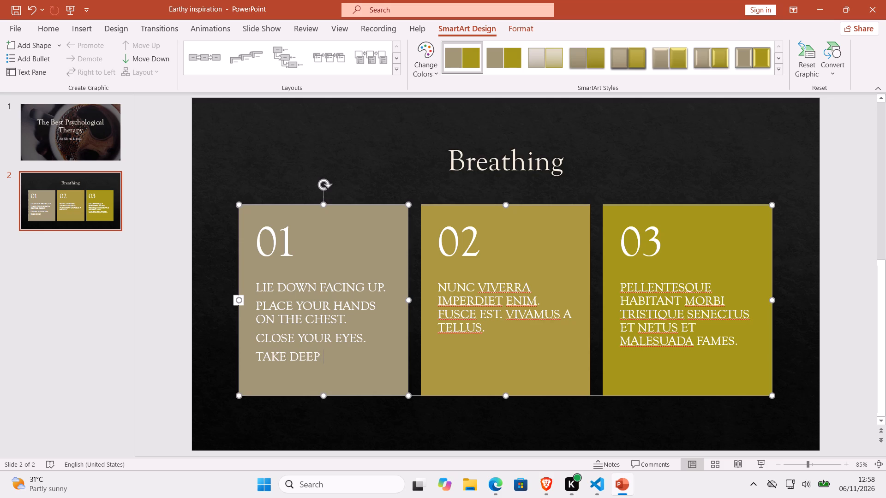
type("breaths")
key("space")
type("in")
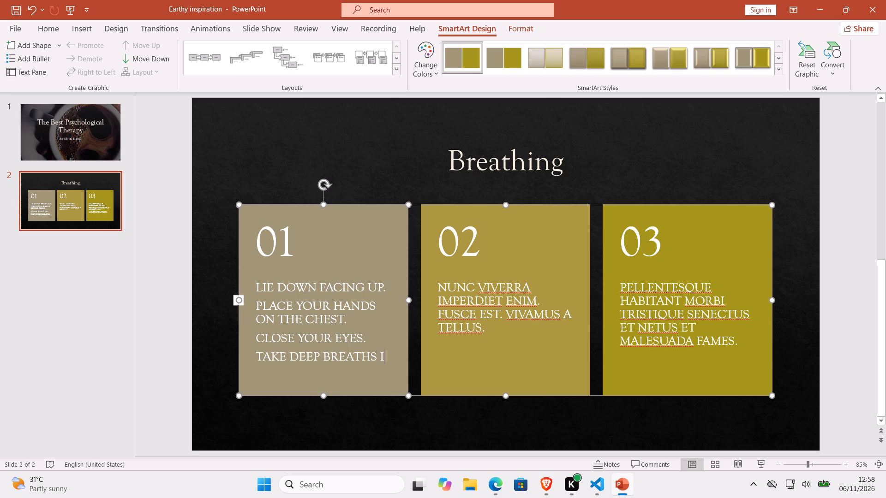
key("space")
type("&")
key("space")
type("out")
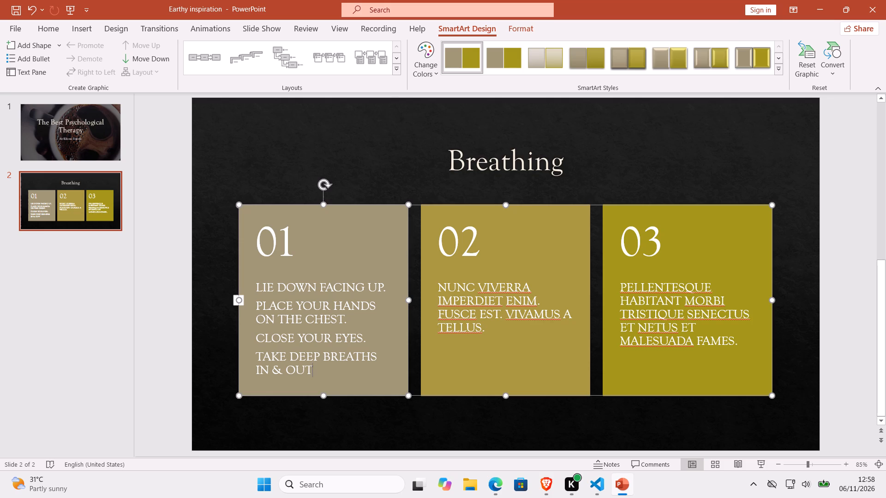
key("period")
Delete all the Nunc viverra placeholder text under 02 in the second card.
left_click(462, 281)
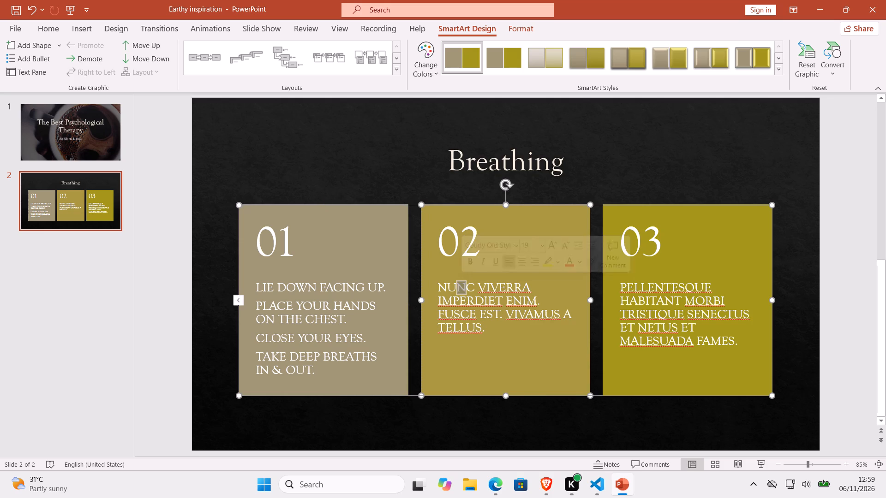
left_click(504, 336)
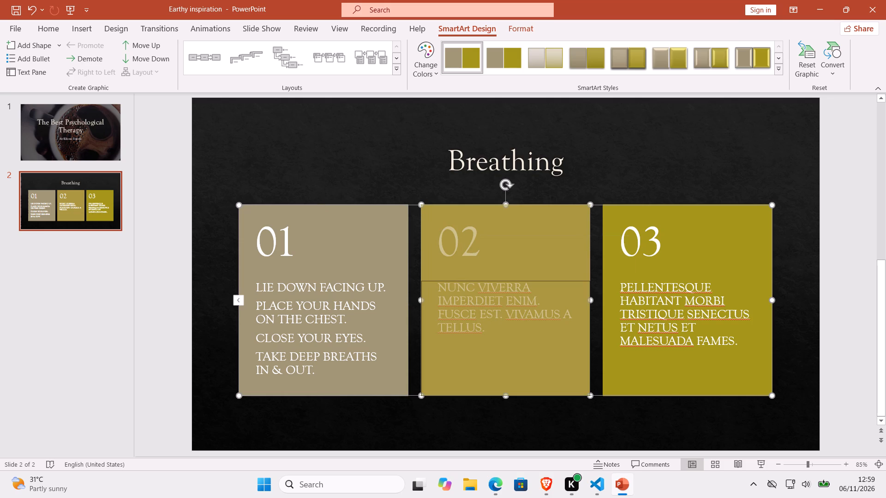
left_click(486, 326)
key("BackSpace")
key("BackSpace")
key("BackSpace")
key("BackSpace")
key("BackSpace")
key("BackSpace")
key("BackSpace")
key("BackSpace")
key("BackSpace")
key("BackSpace")
key("BackSpace")
key("BackSpace")
key("BackSpace")
key("BackSpace")
key("BackSpace")
key("BackSpace")
key("BackSpace")
key("BackSpace")
key("BackSpace")
key("BackSpace")
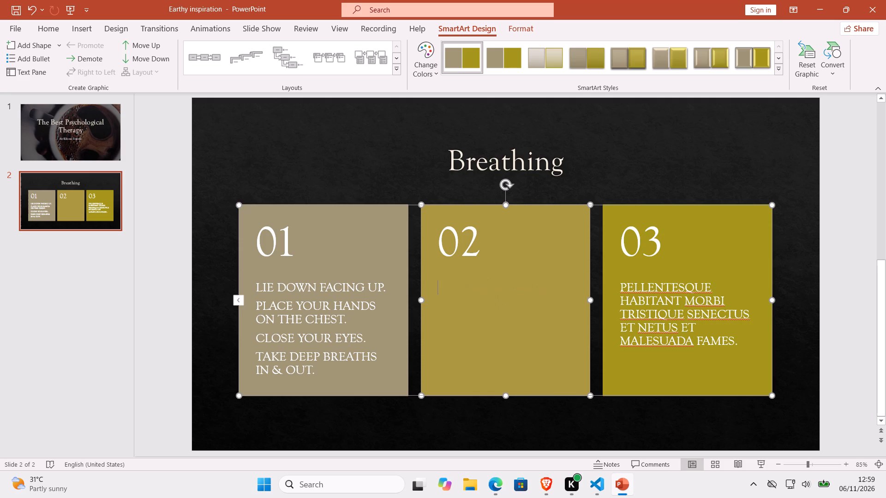
Switch to Visual Studio Code to check the package installation in its terminal, and minimize the PowerPoint and Visual Studio Code windows.
left_click(599, 484)
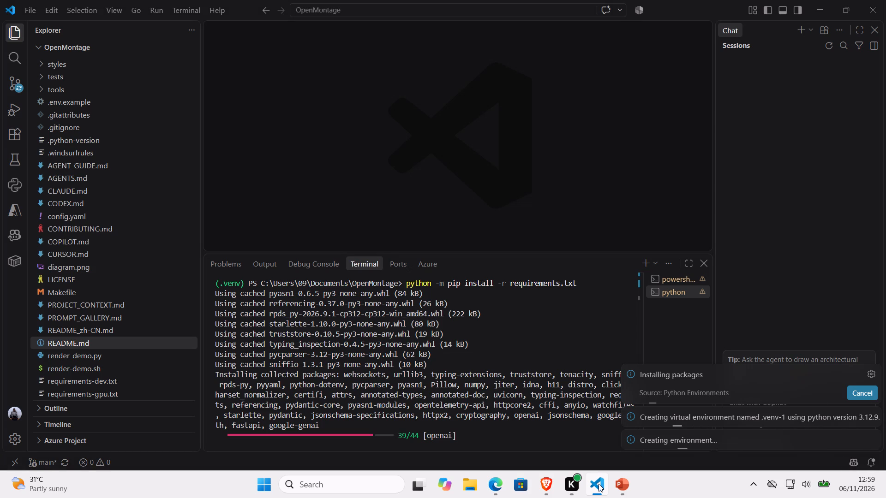
left_click(626, 488)
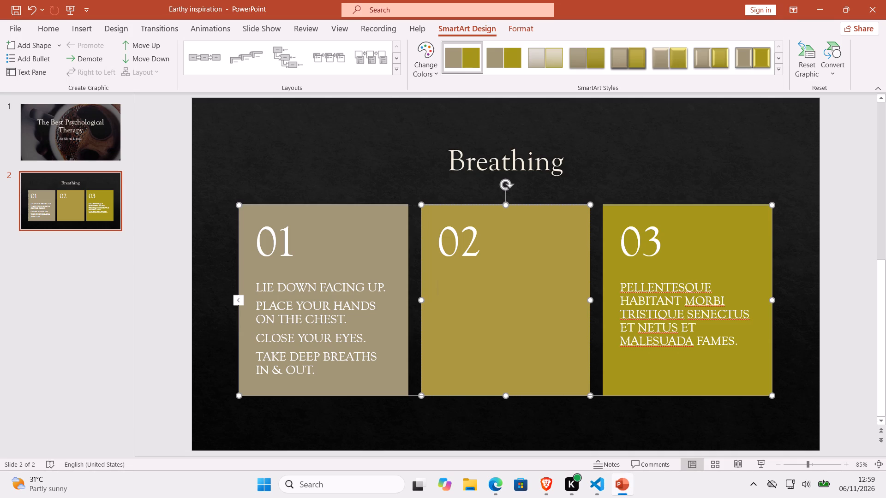
left_click(820, 6)
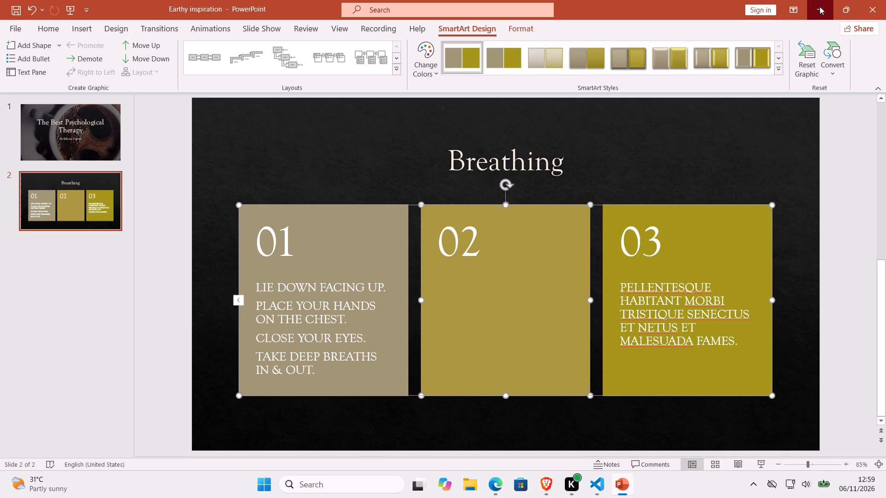
left_click(820, 6)
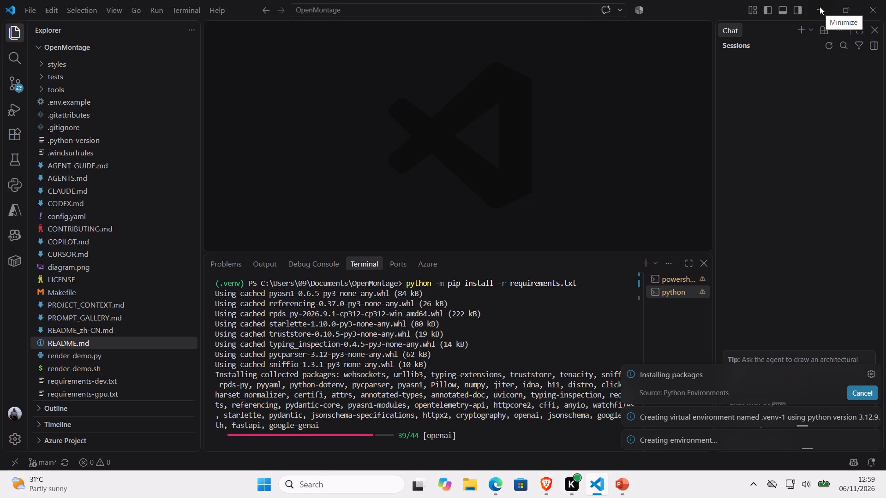
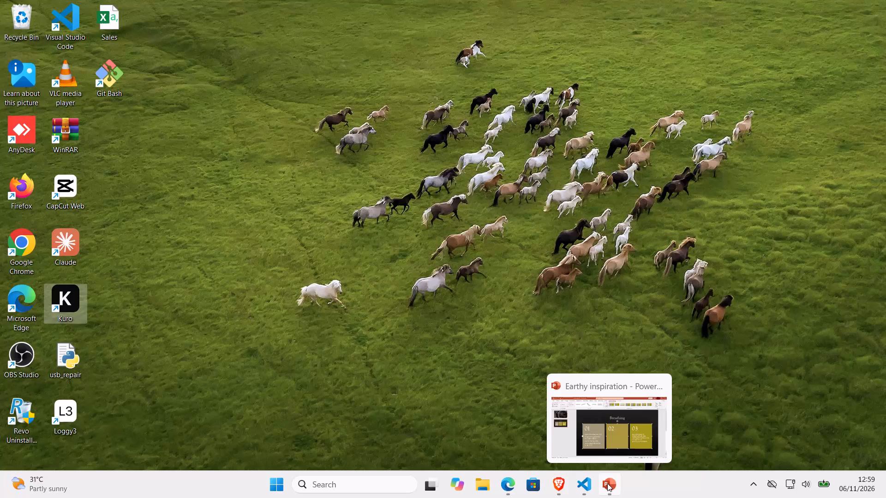
Switch back to the Earthy inspiration presentation in PowerPoint.
left_click(607, 483)
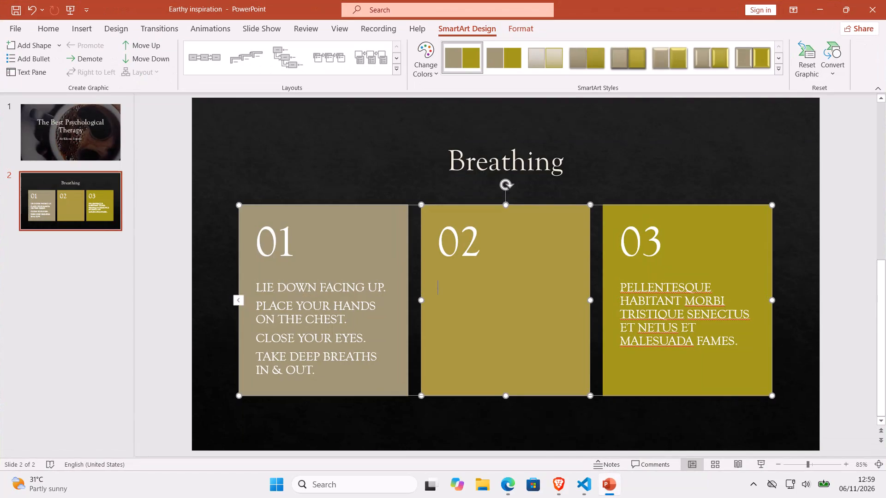
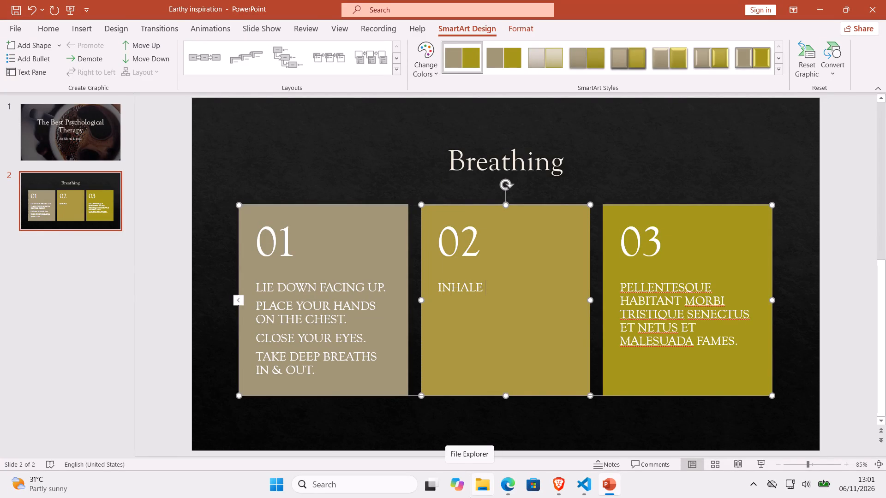
Complete the instruction on card 02 so it reads "inhale through the nose so the belly rises".
type("through")
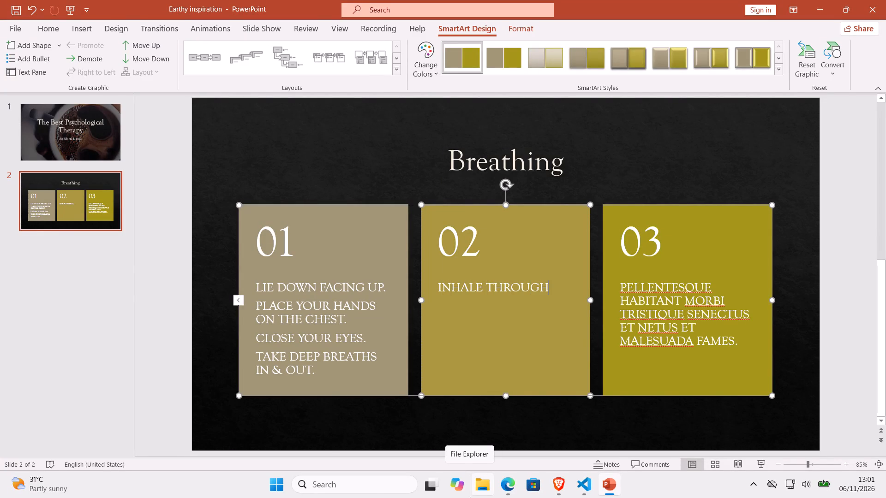
key("space")
type("the nose")
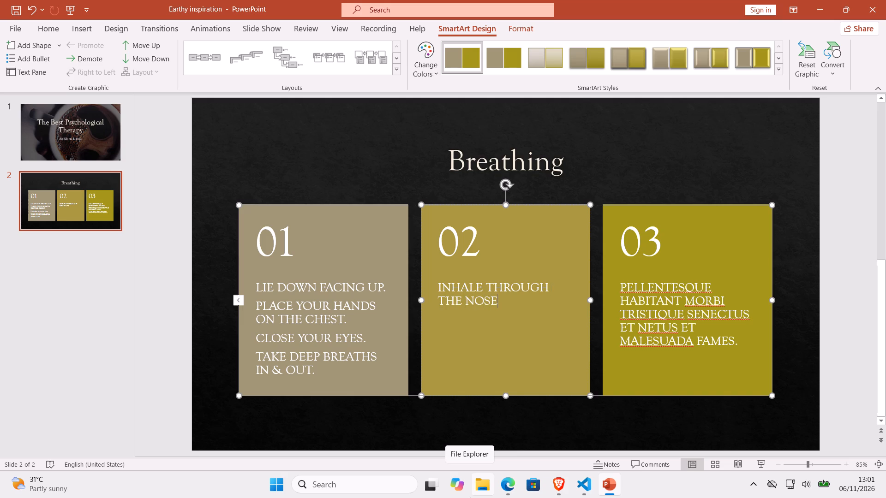
key("space")
type("so the belly")
key("space")
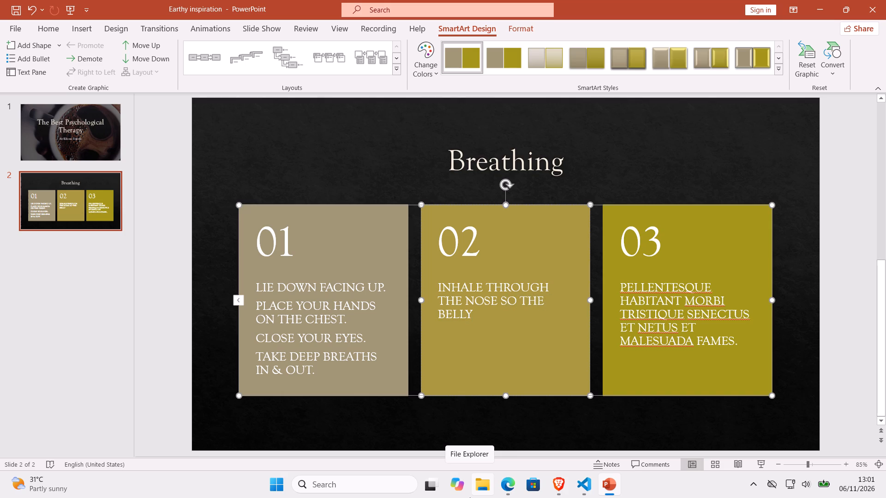
type("rises")
Add a second paragraph to card 02 reading "exhale slowly as the belly lowers".
key("Return")
type("exhale")
key("space")
type("slowly")
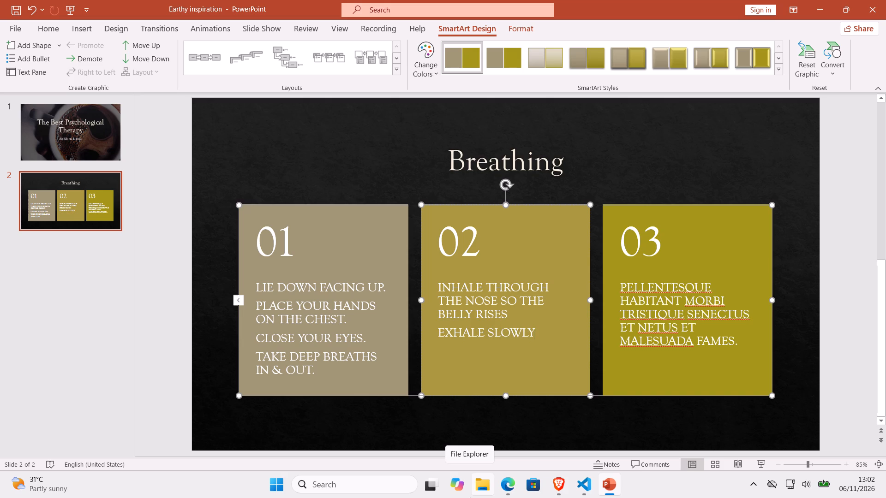
key("space")
type("as the belly")
key("space")
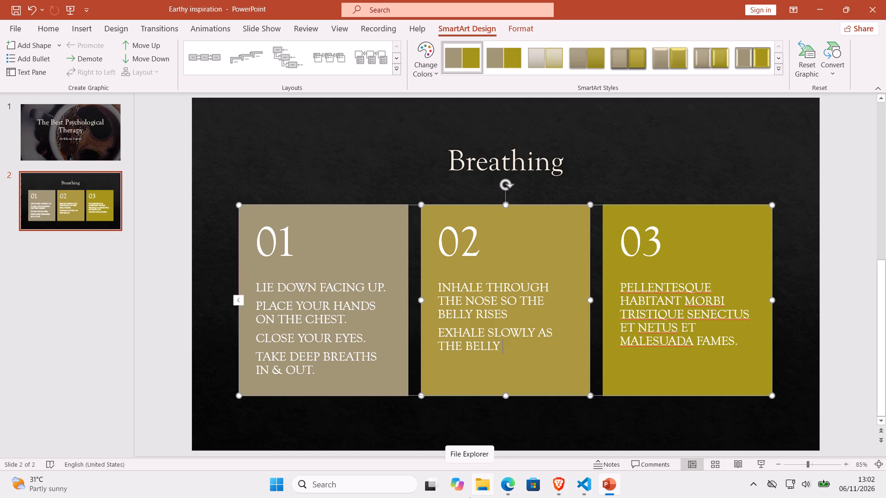
type("lowers")
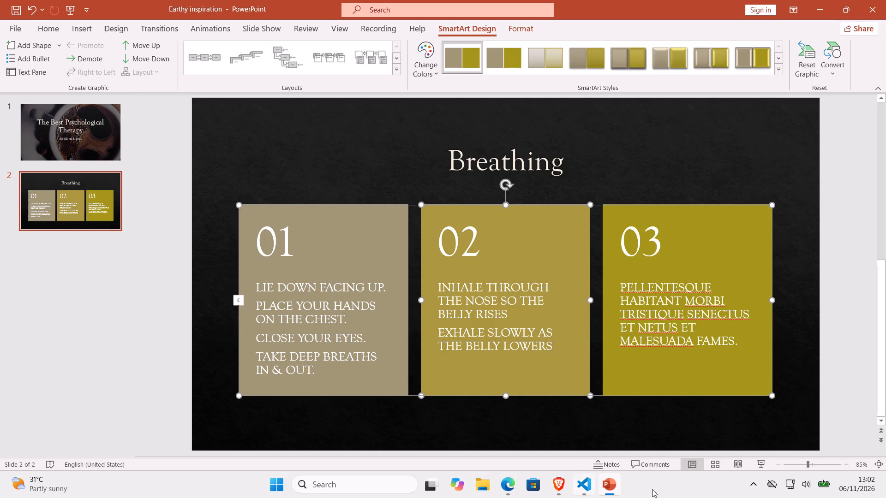
Select the entire placeholder paragraph beneath the number on card 03.
left_click(656, 307)
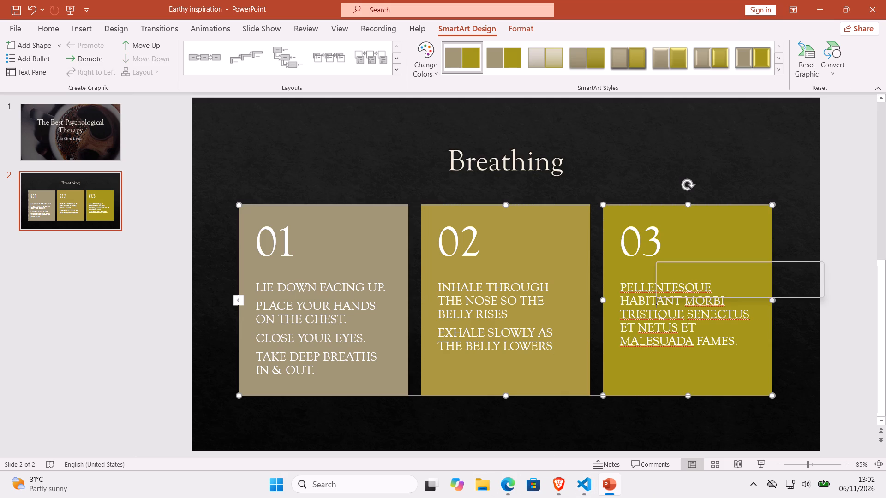
left_click_drag(621, 287, 745, 375)
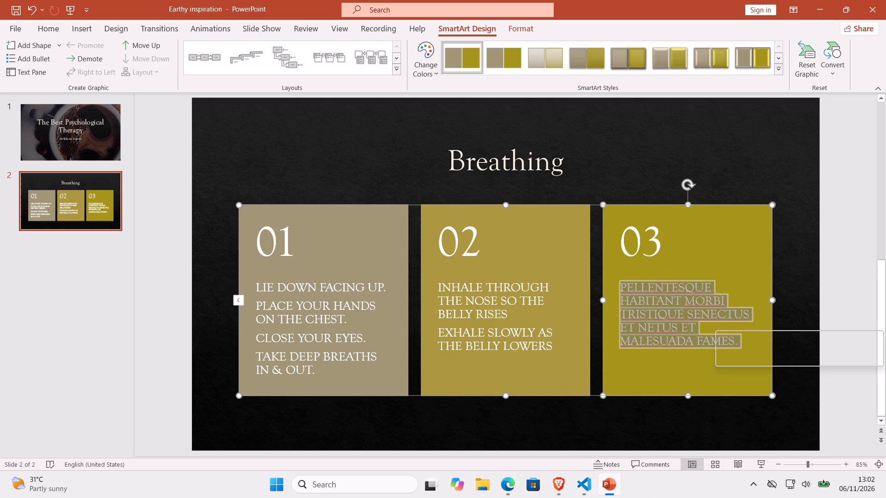
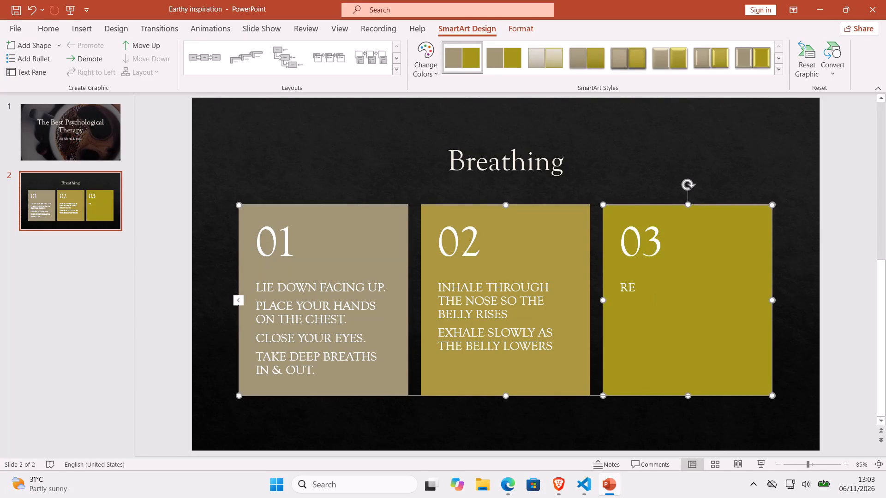
Complete the first line on card 03 so it reads "resonance breathing:" and start a new paragraph beneath it.
type("sonance")
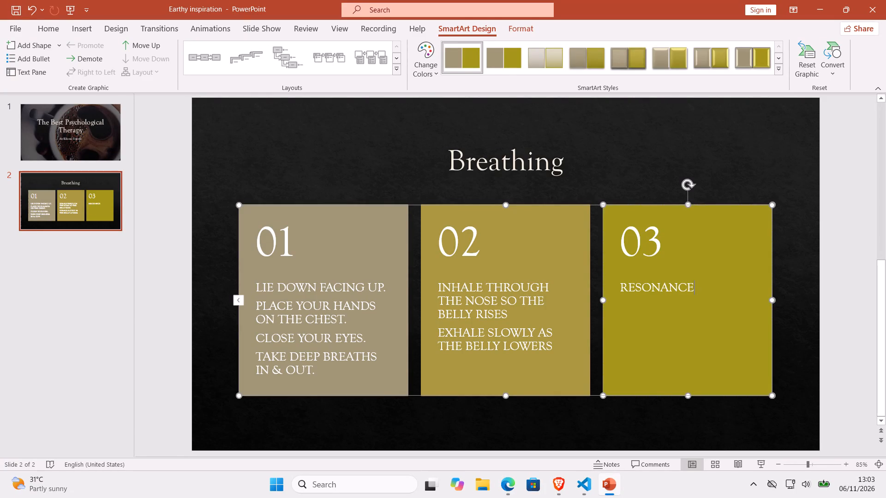
key("space")
type("breathing")
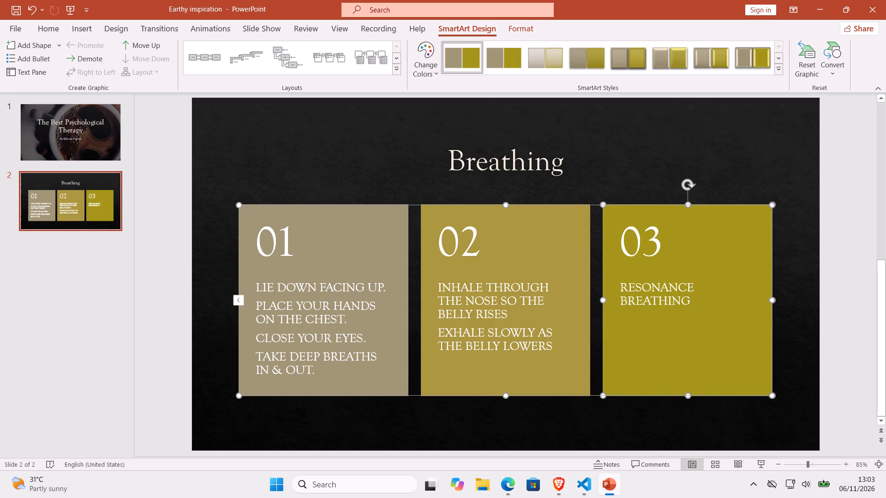
key("Return")
key("BackSpace")
key("shift+colon")
key("Return")
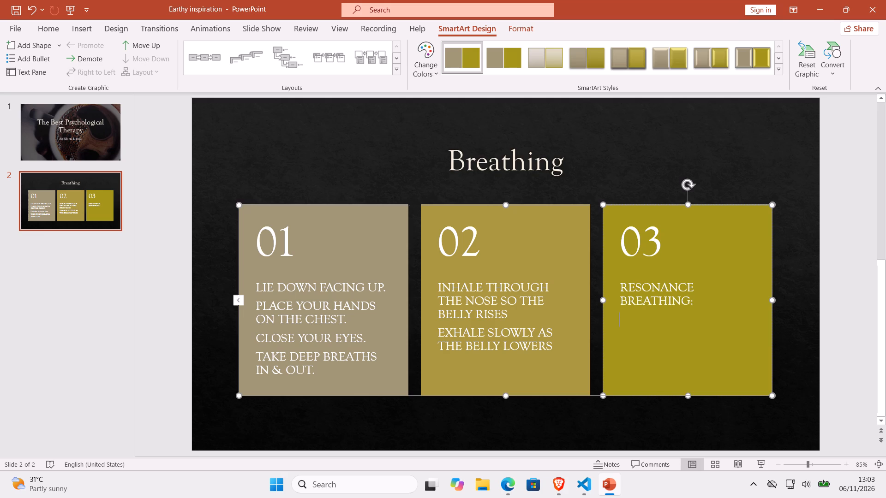
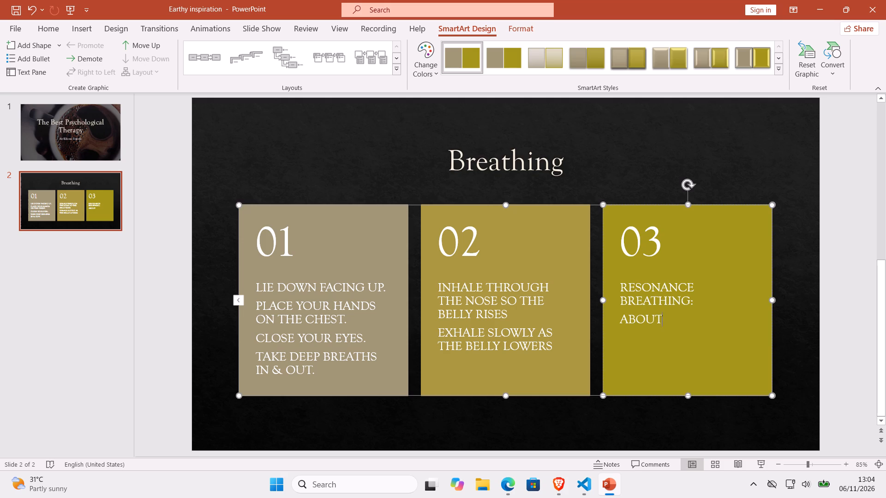
Complete the second paragraph on card 03 so it reads "about 5 to 6 breaths per minute.".
key("space")
type("5 to 6")
key("space")
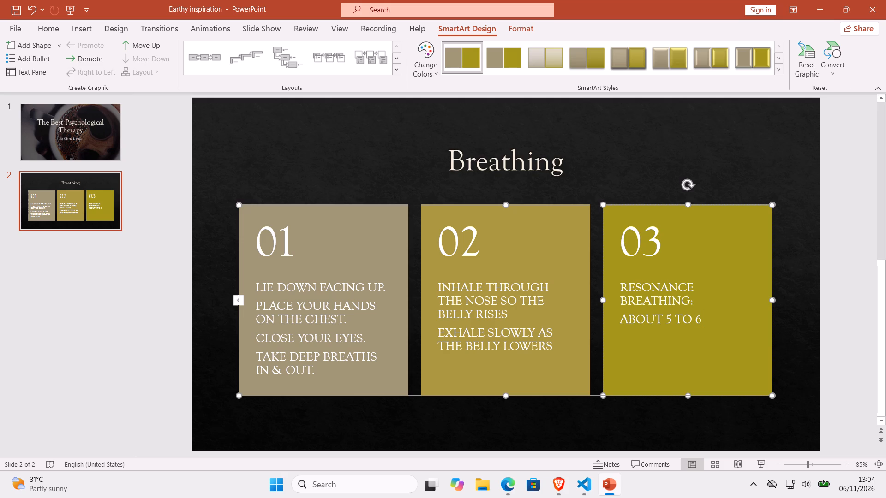
type("breaths")
key("space")
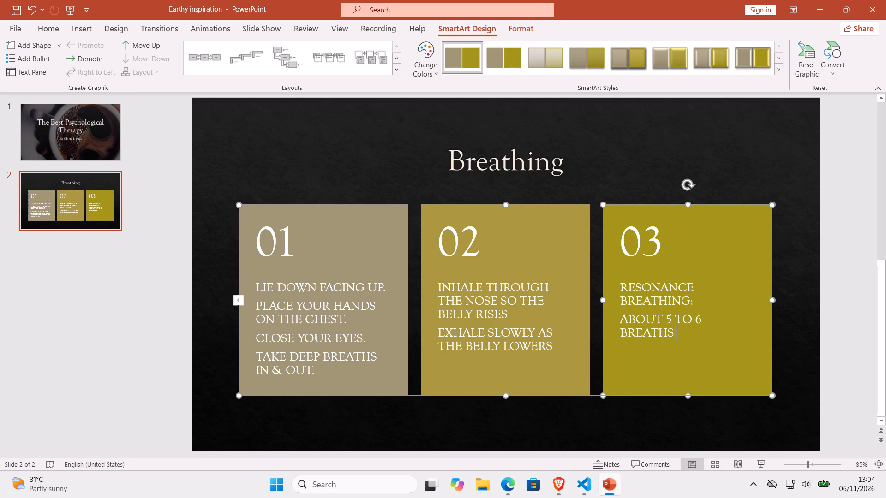
type("per minute")
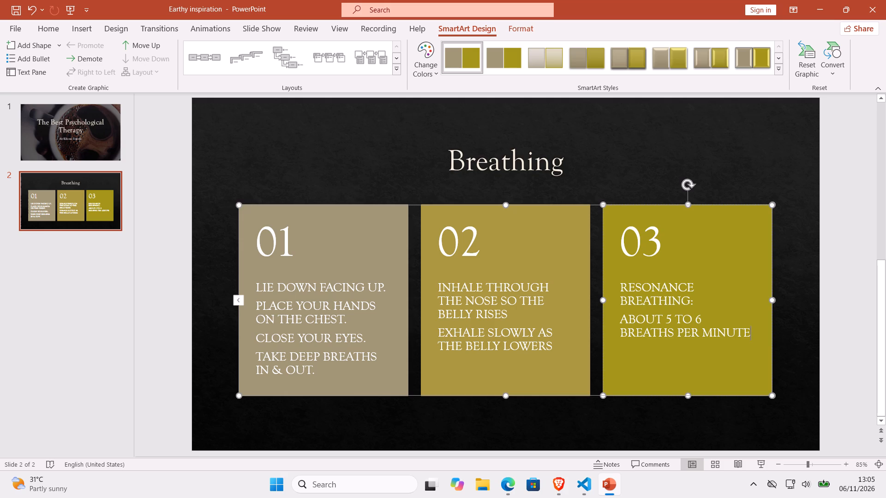
key("period")
Add a third paragraph on card 03 reading "rpeat several times." and start a new line beneath it.
key("Return")
type("rpeat several timest")
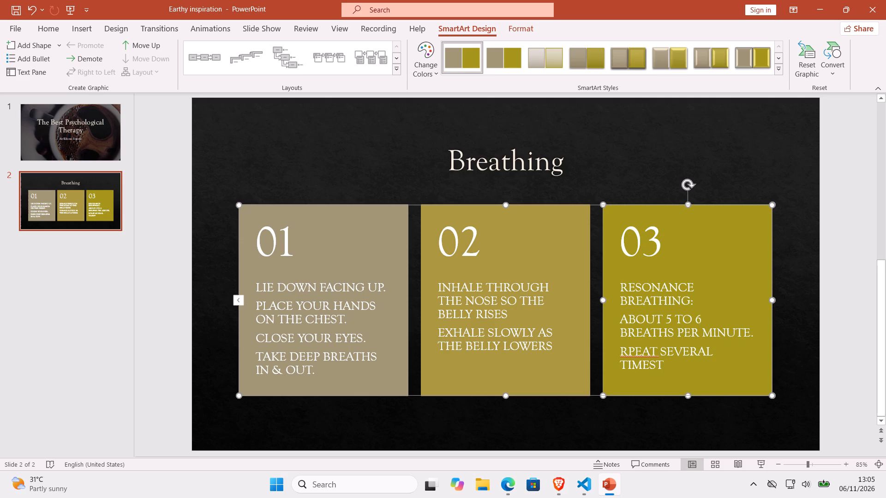
key("BackSpace")
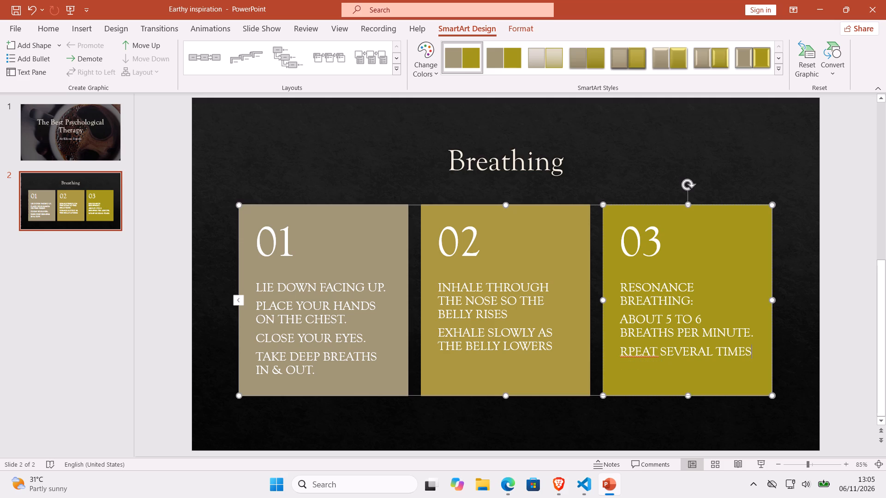
key("period")
key("Return")
Add a new title-and-content slide after the Breathing slide.
left_click(72, 225)
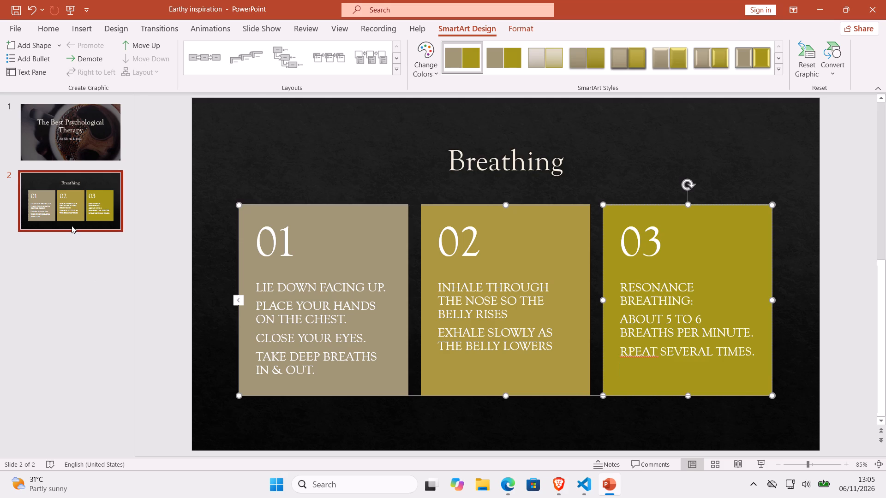
key("Return")
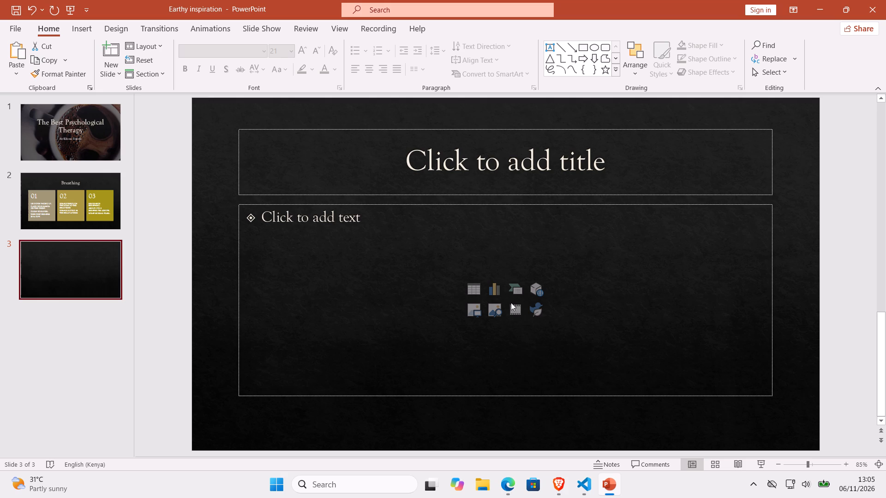
Insert a Stacked Line chart in the content placeholder of slide 3.
left_click(493, 287)
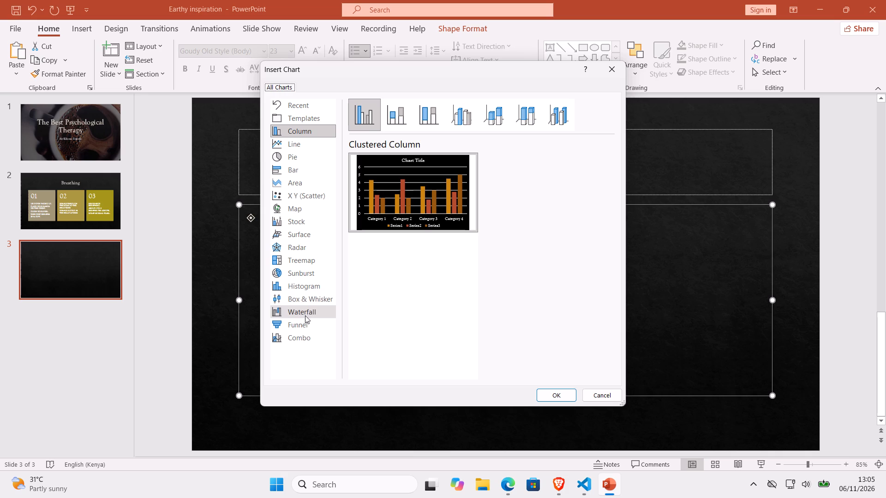
left_click(308, 148)
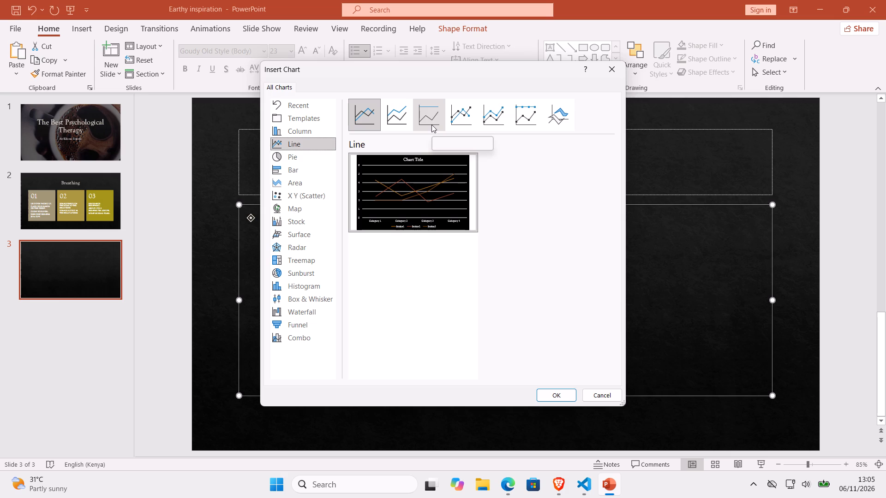
left_click(401, 121)
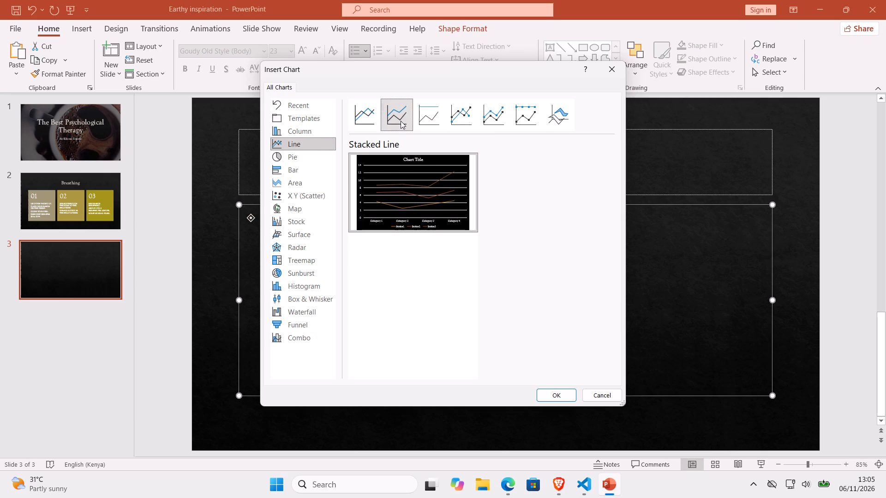
left_click(413, 190)
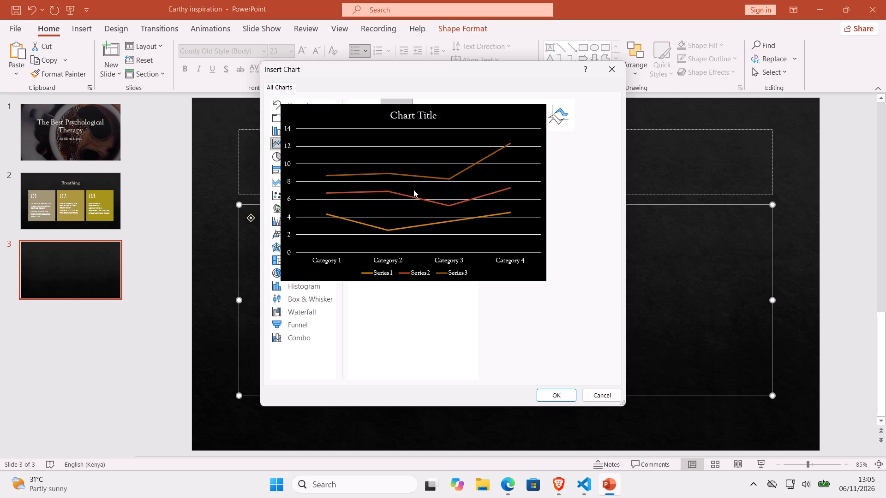
left_click(413, 190)
left_click(561, 399)
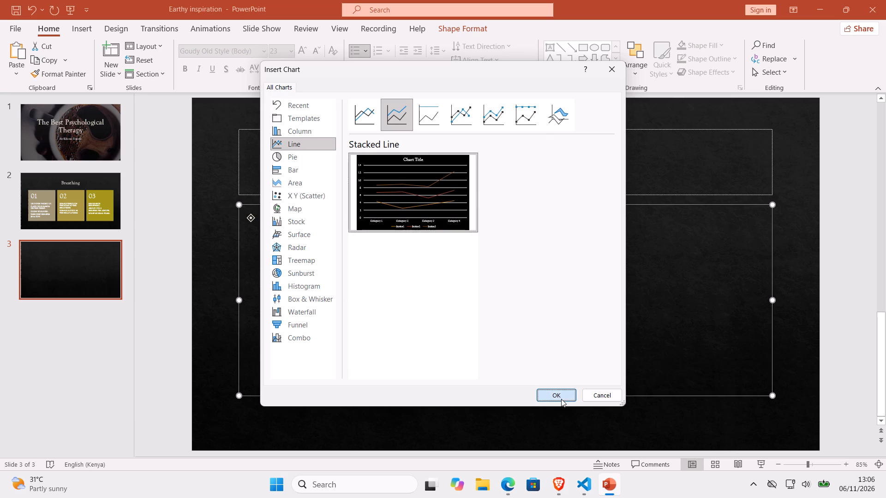
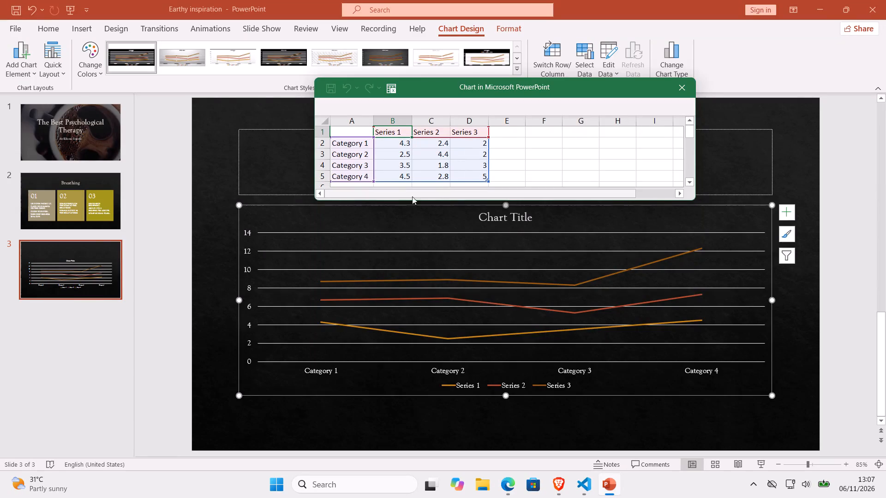
Enter "category" as the first column's header in the chart data.
left_click(354, 132)
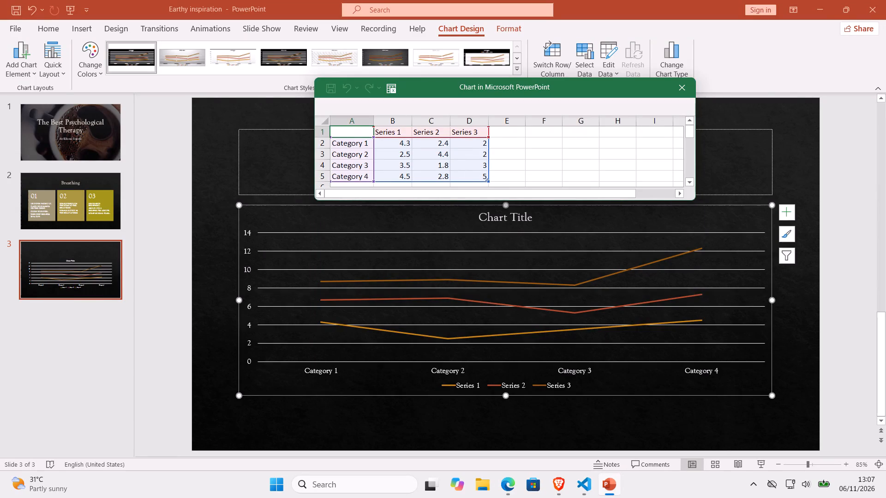
type("category")
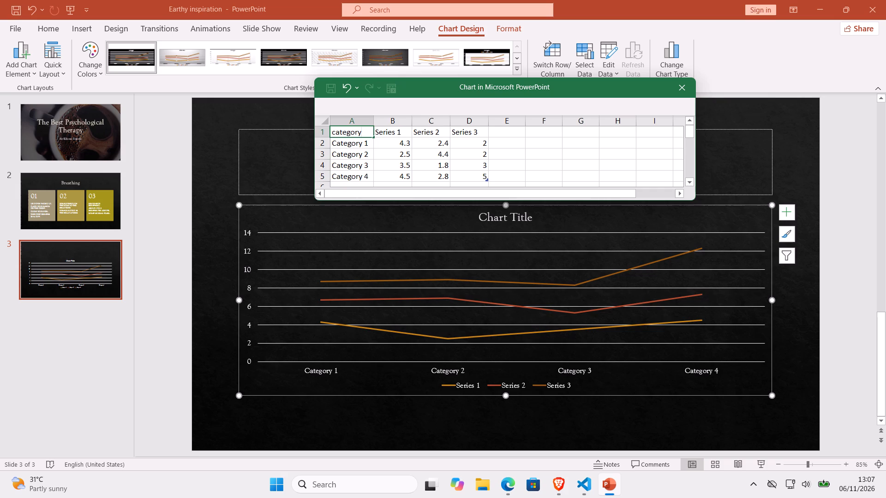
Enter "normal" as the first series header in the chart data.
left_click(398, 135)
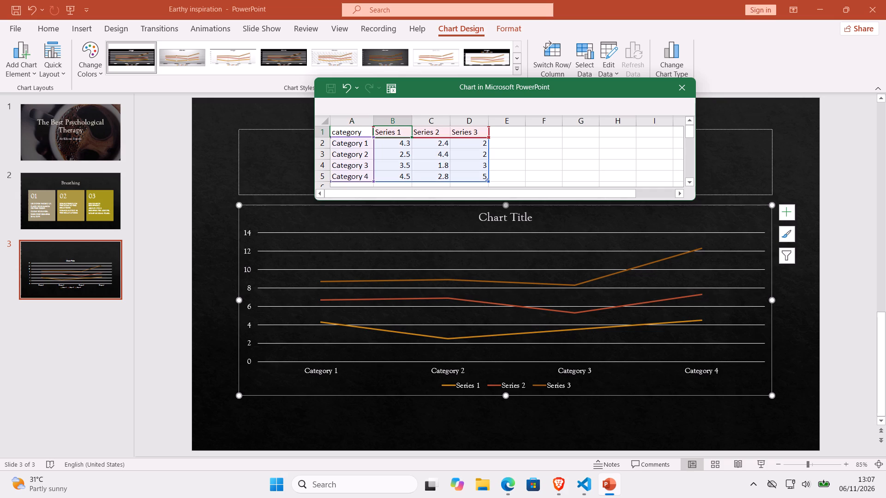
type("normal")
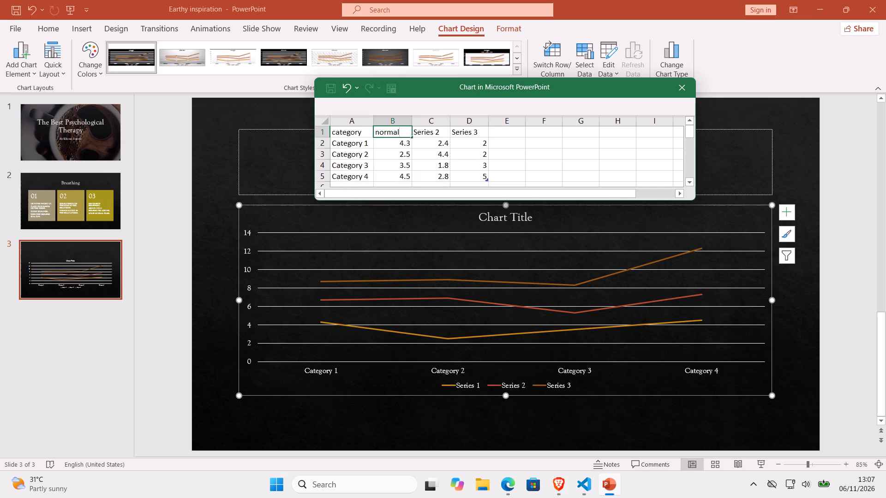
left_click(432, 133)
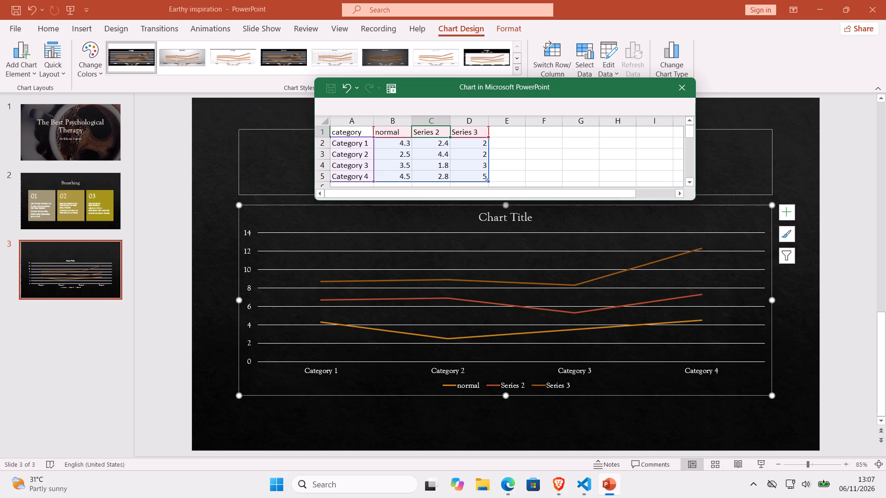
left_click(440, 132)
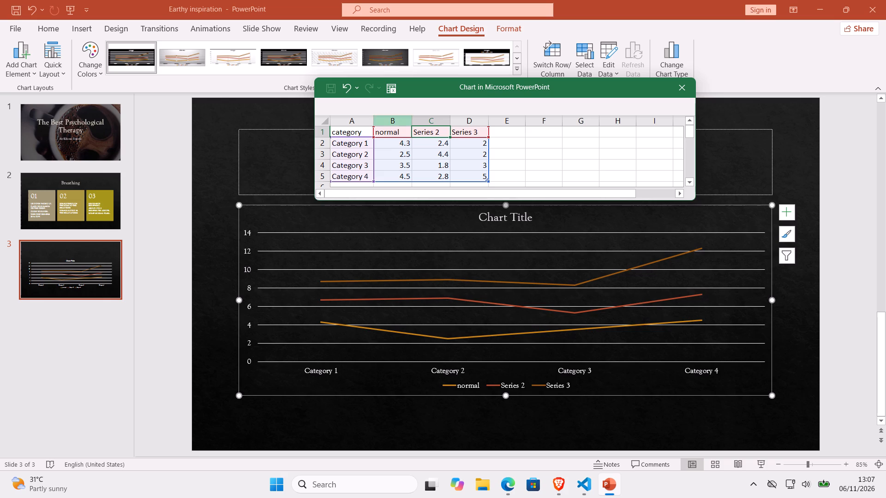
Name the first two data series "Systolic" and "Diastolic" in the chart data's header row.
left_click(391, 131)
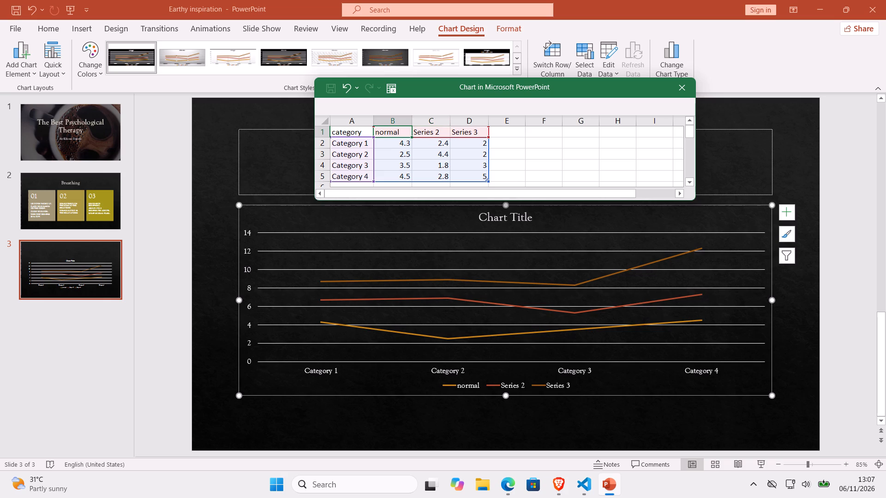
type("Systolic")
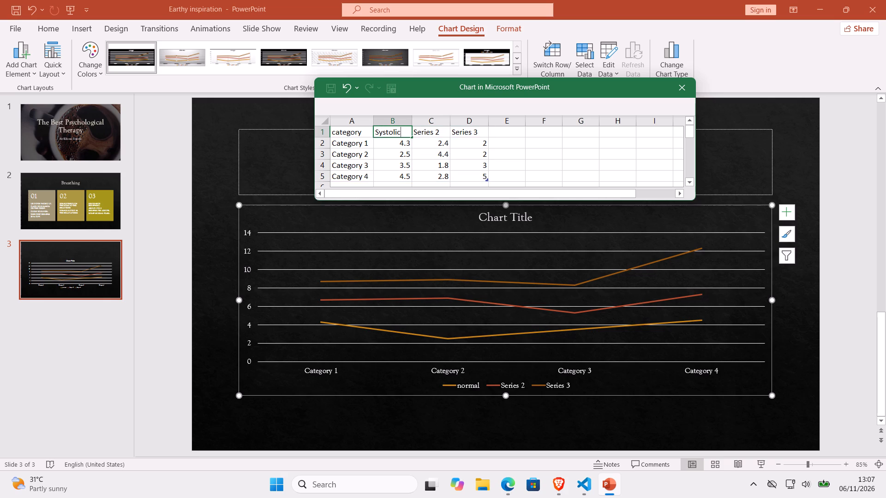
left_click(435, 131)
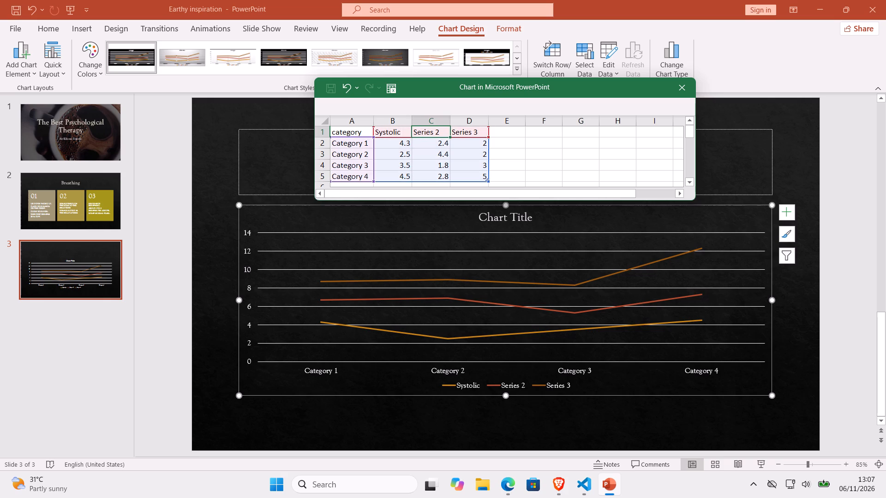
type("Diastolic")
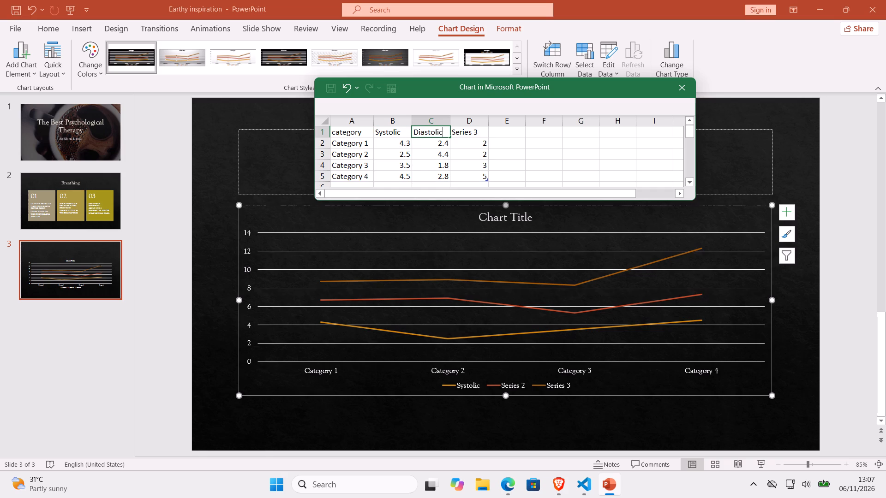
Delete the entire Series 3 column from the chart data.
left_click(476, 132)
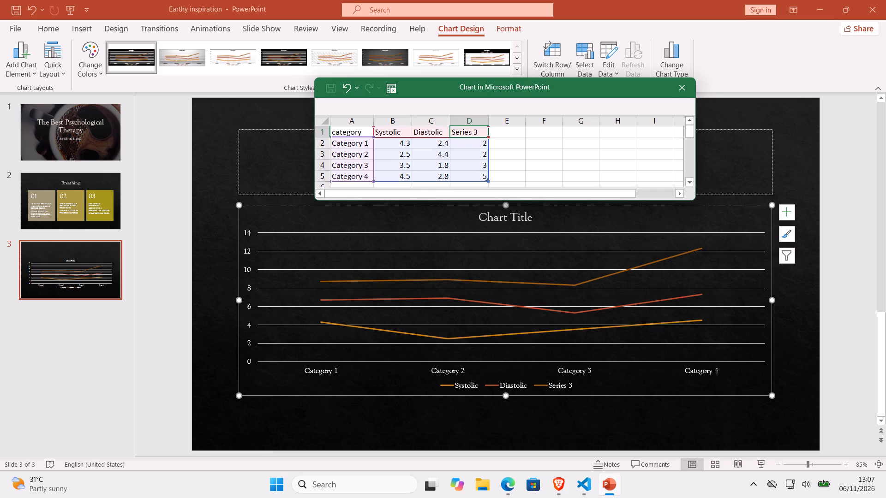
double_click(476, 132)
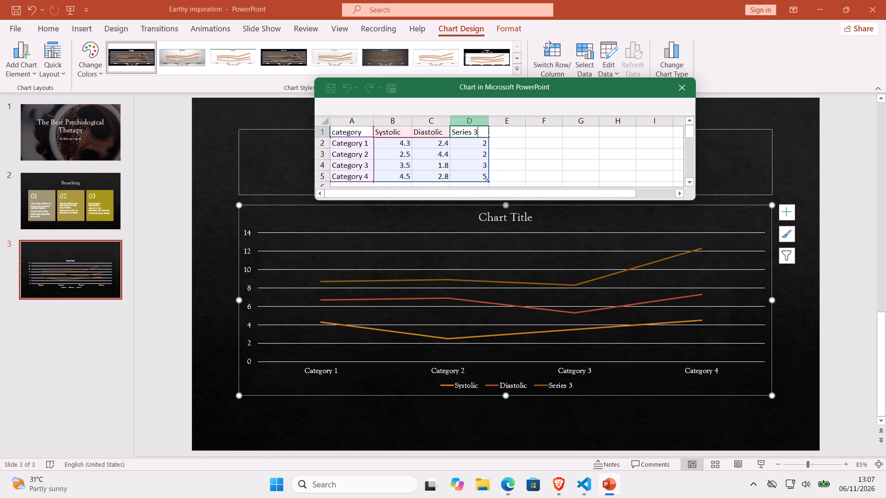
left_click(475, 121)
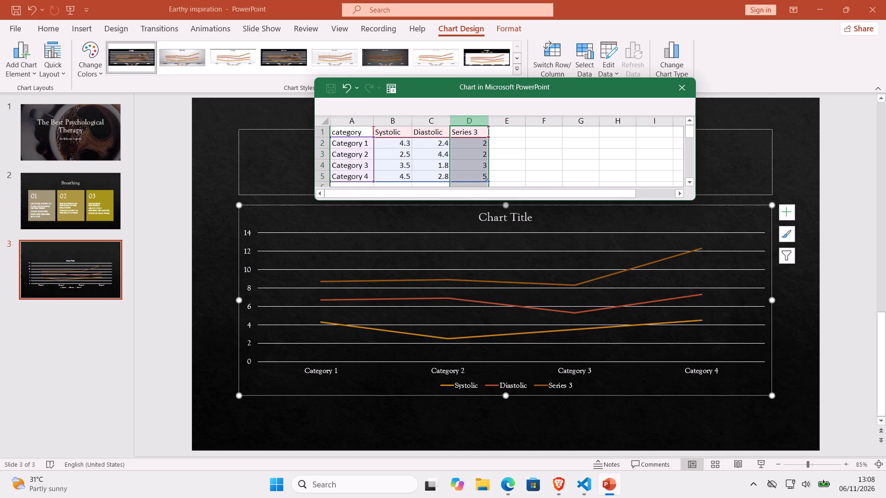
key("BackSpace")
right_click(475, 126)
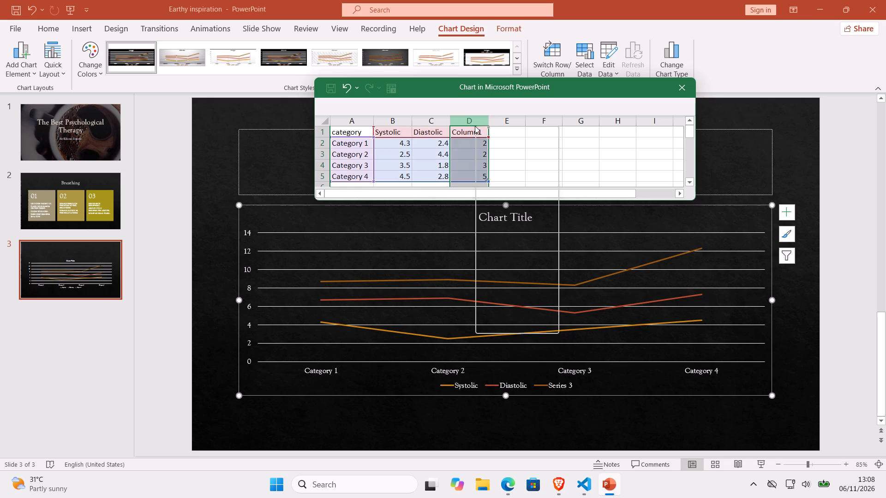
left_click(509, 245)
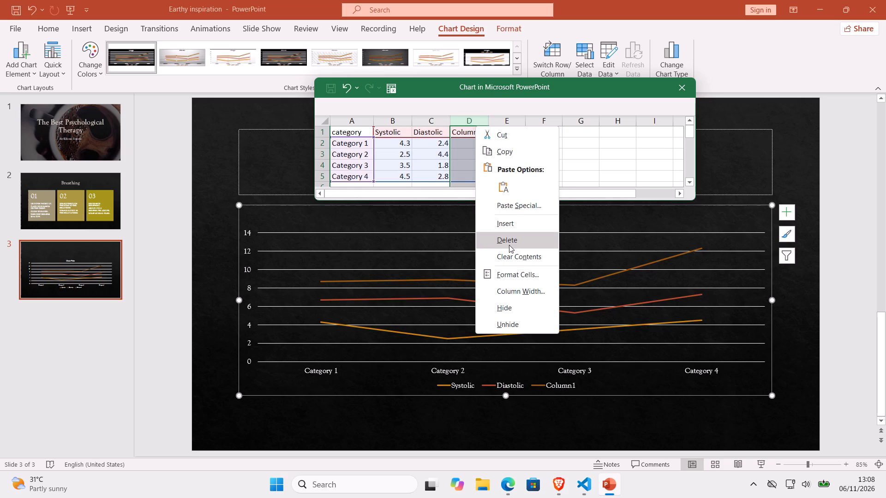
Rename the four chart categories to "normal", "elevated", "hypertenstion stage 1" and "hypertension stage 2".
left_click(345, 146)
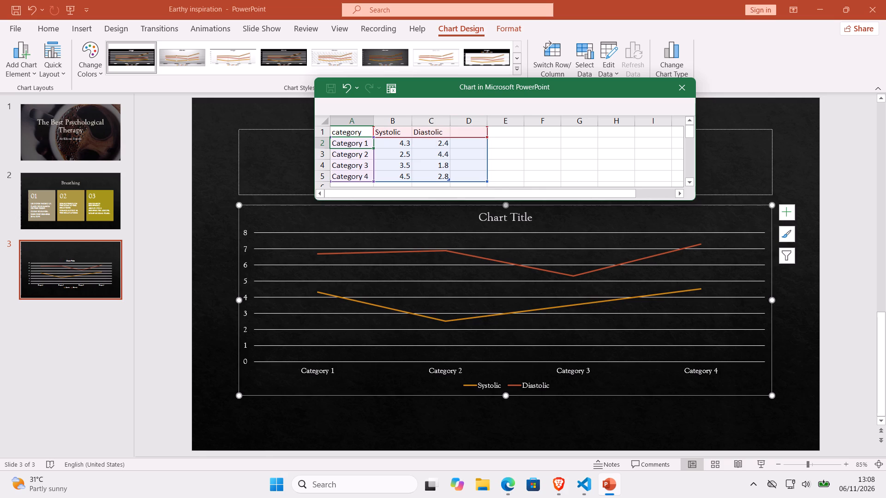
type("nor")
type("mal")
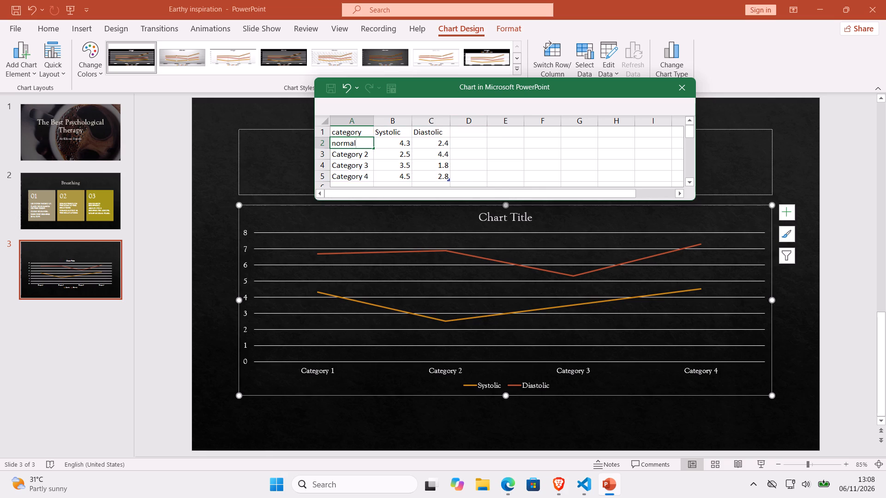
left_click(355, 160)
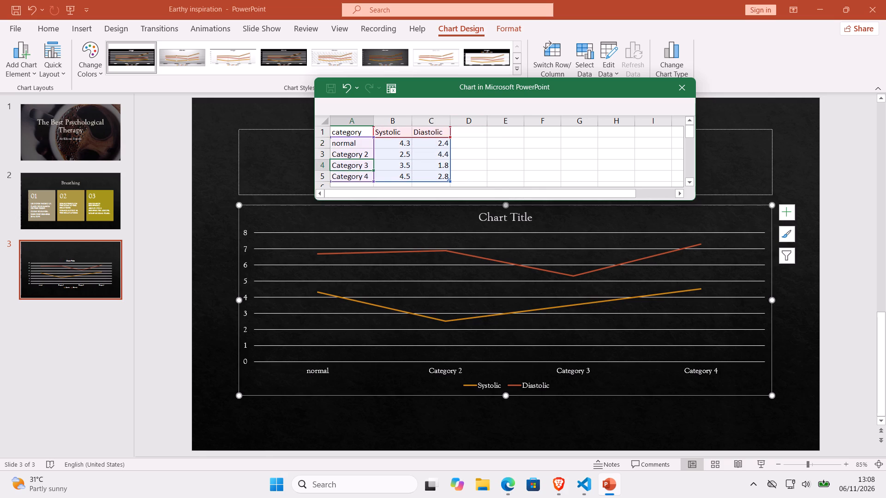
left_click(349, 155)
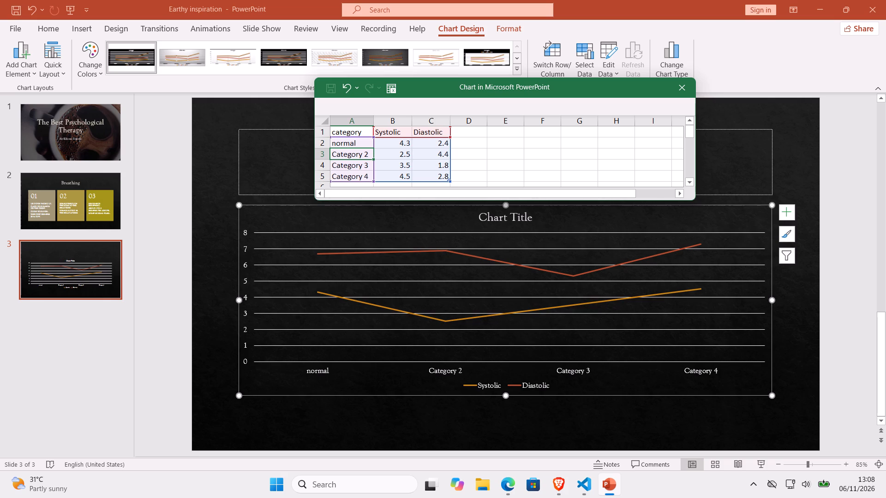
type("elevated")
left_click(351, 166)
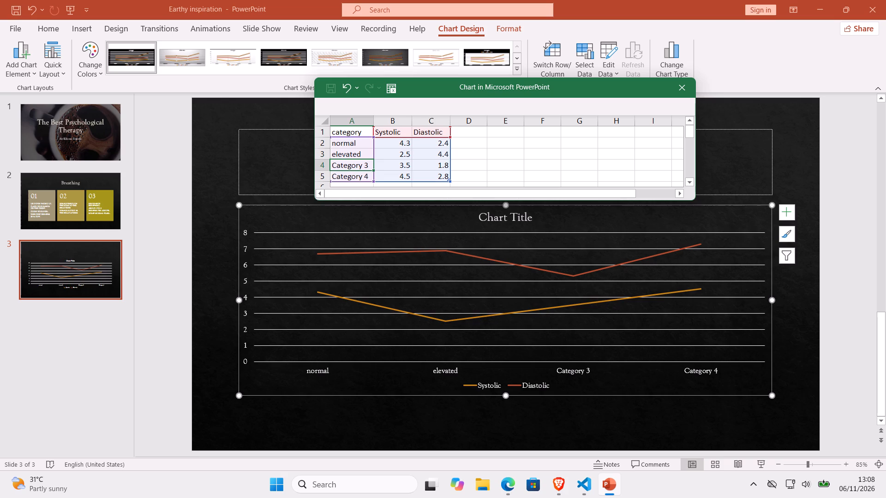
type("hypertenstion")
key("space")
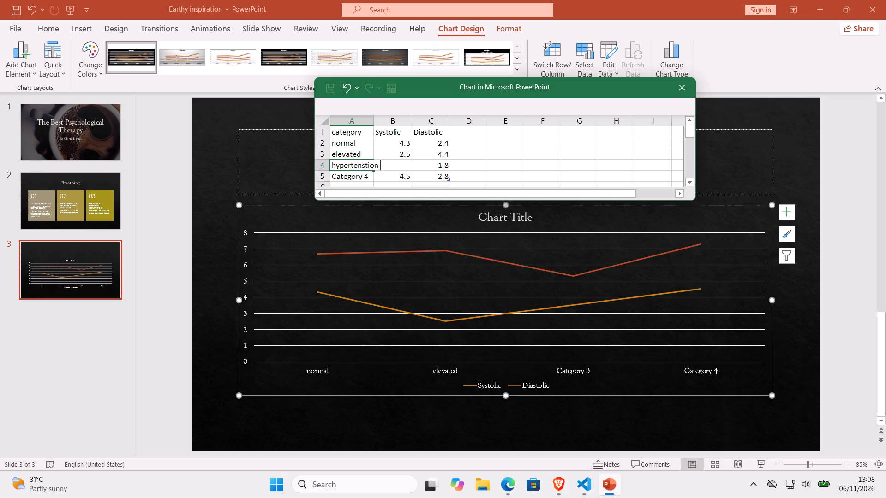
type("stage")
key("space")
type("1")
key("Return")
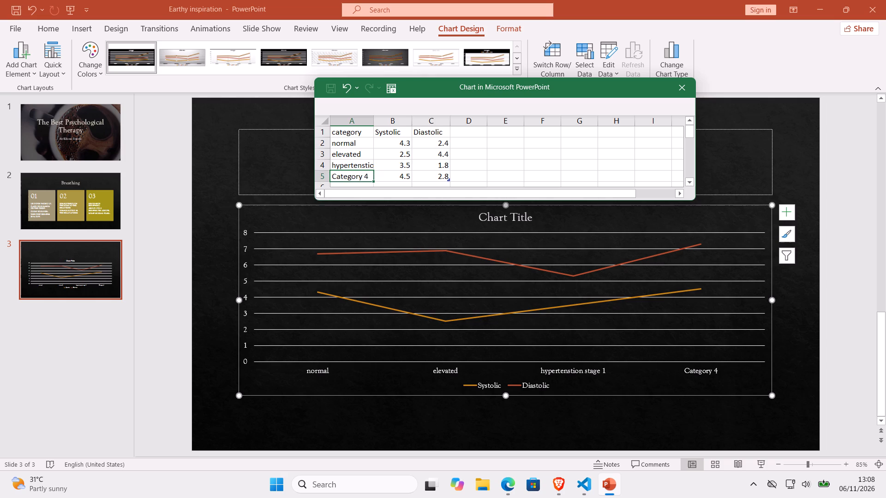
type("hypertension stage 2")
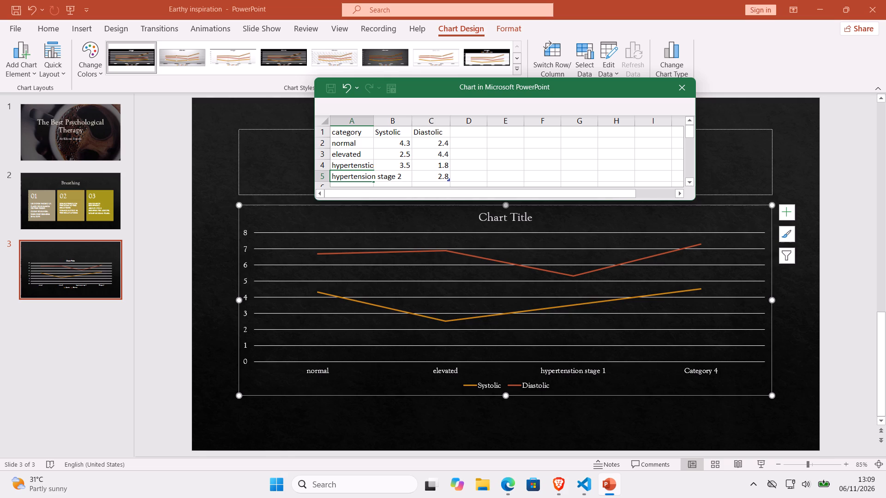
key("Return")
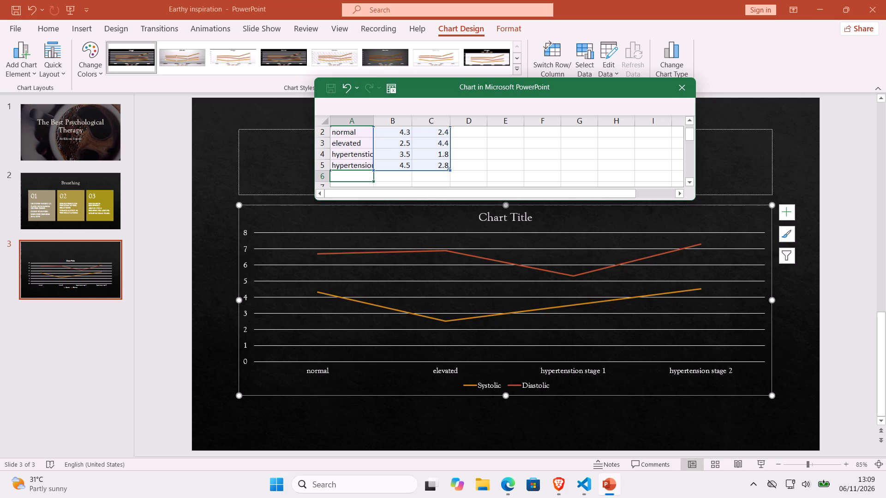
Set the Systolic values to 110, 125, 150 and 180 for the four categories in order.
key("Up")
key("Up")
key("Up")
key("Up")
key("Up")
key("Up")
key("Up")
key("Up")
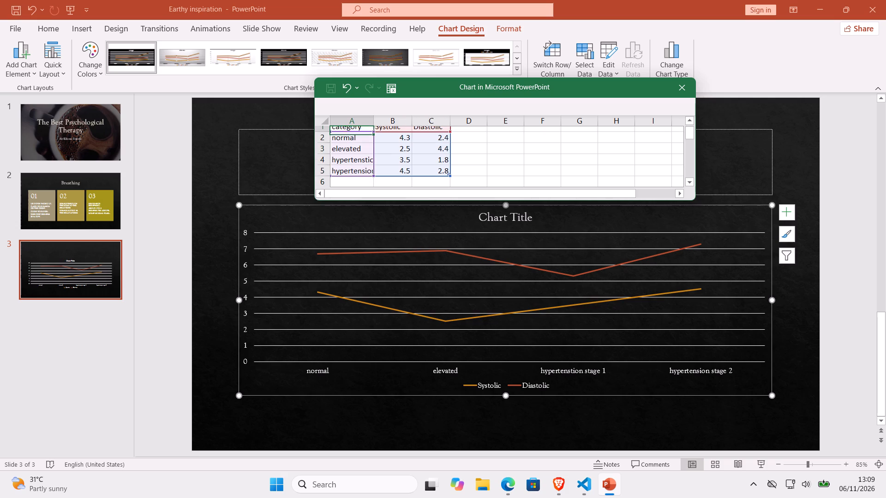
left_click(402, 142)
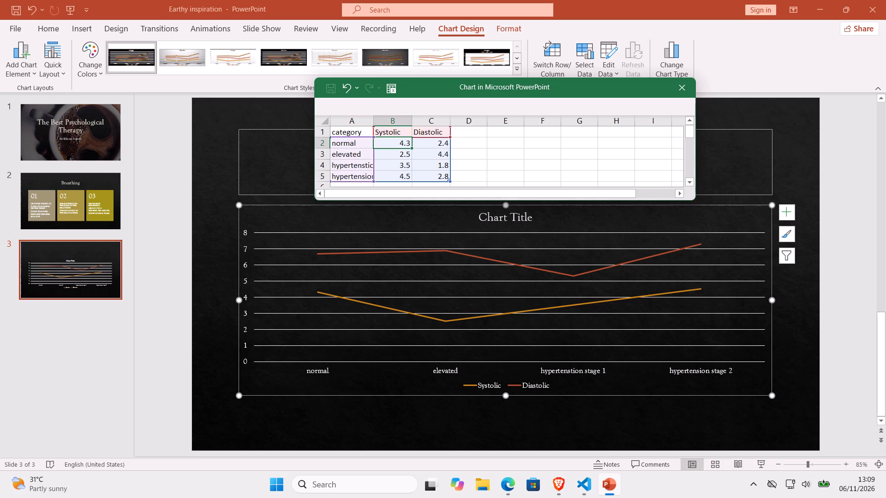
type("110")
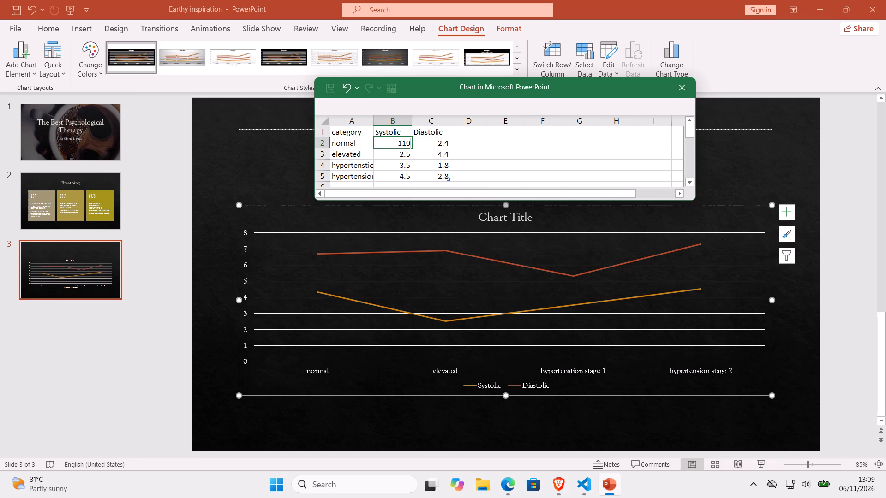
key("Return")
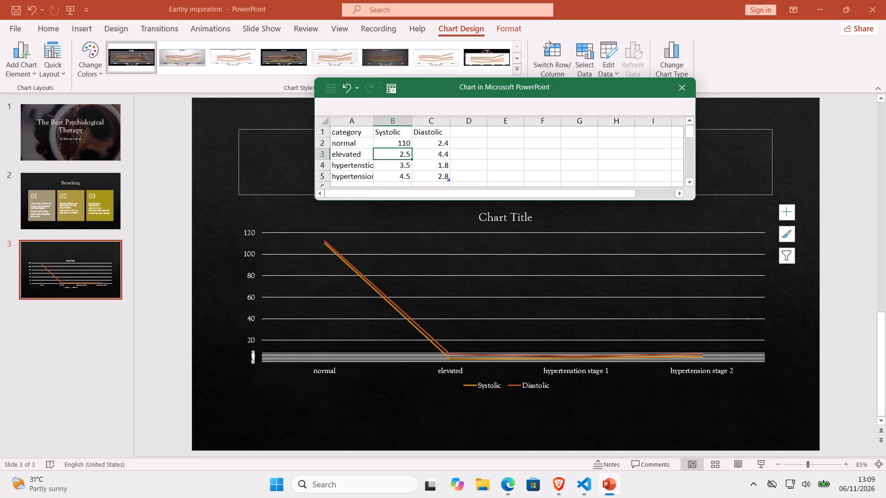
type("125")
key("Return")
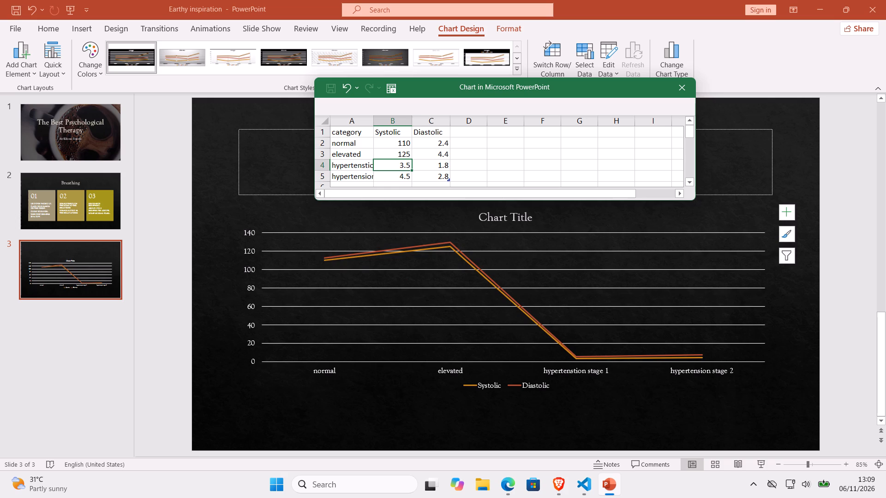
type("150")
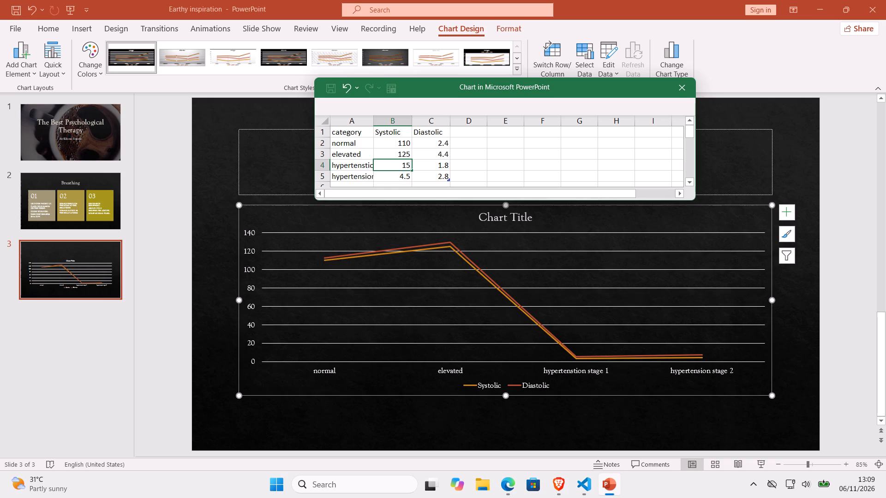
key("Return")
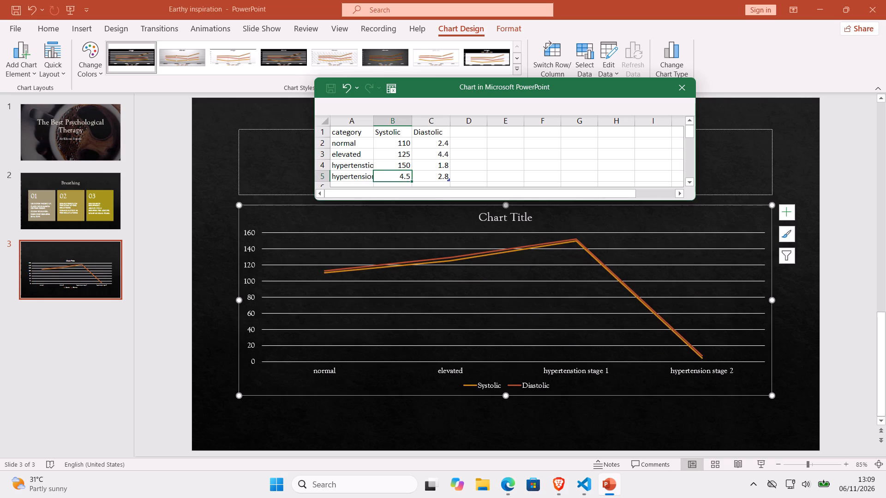
type("18-")
key("BackSpace")
key("0")
key("Return")
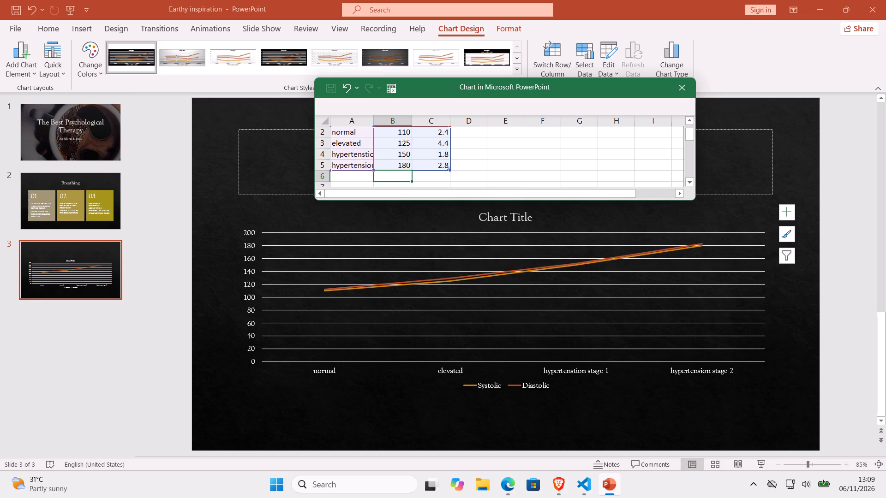
Set the Diastolic values to 78, 75, 85 and 110 for the four categories in order, and close the chart data.
left_click(441, 134)
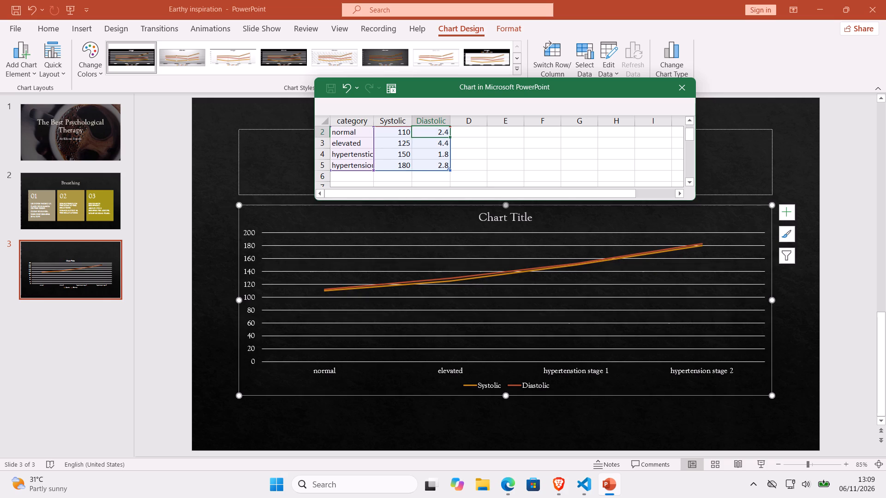
type("78")
key("Return")
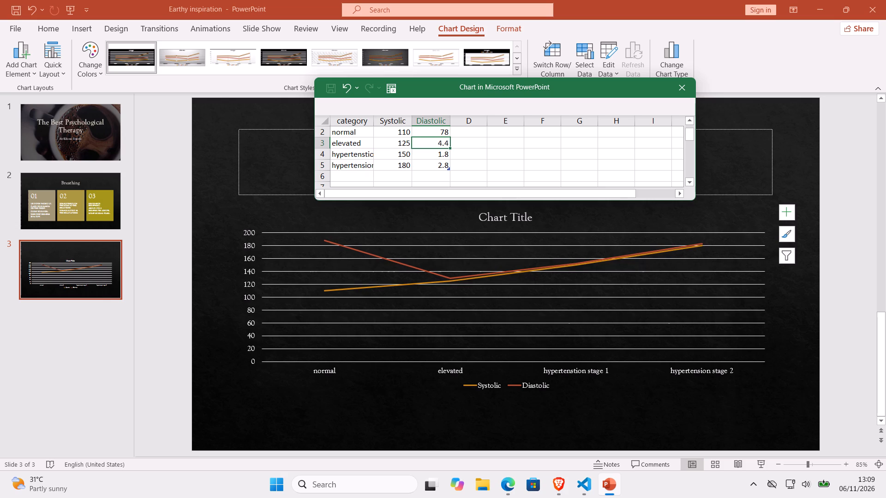
type("75")
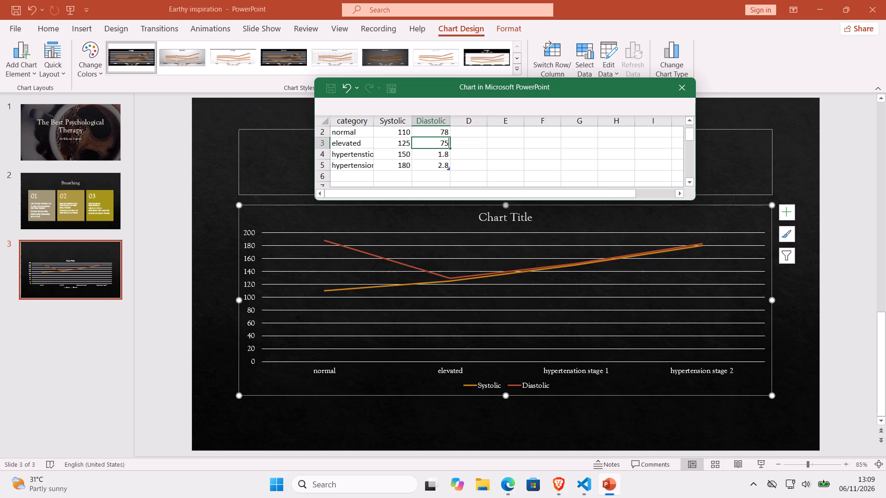
key("Return")
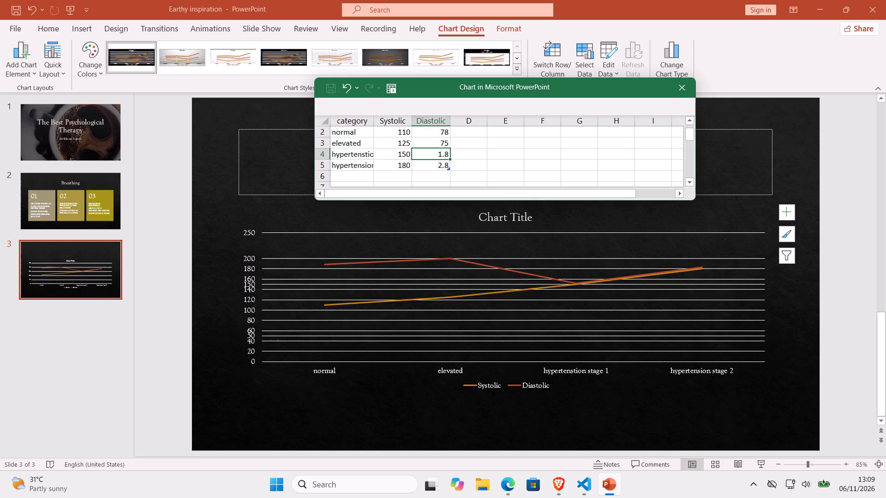
type("85")
key("Return")
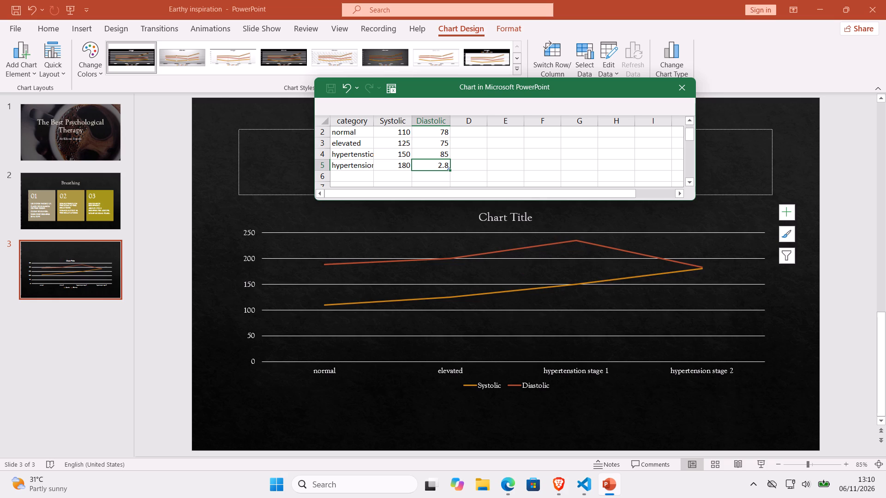
type("110")
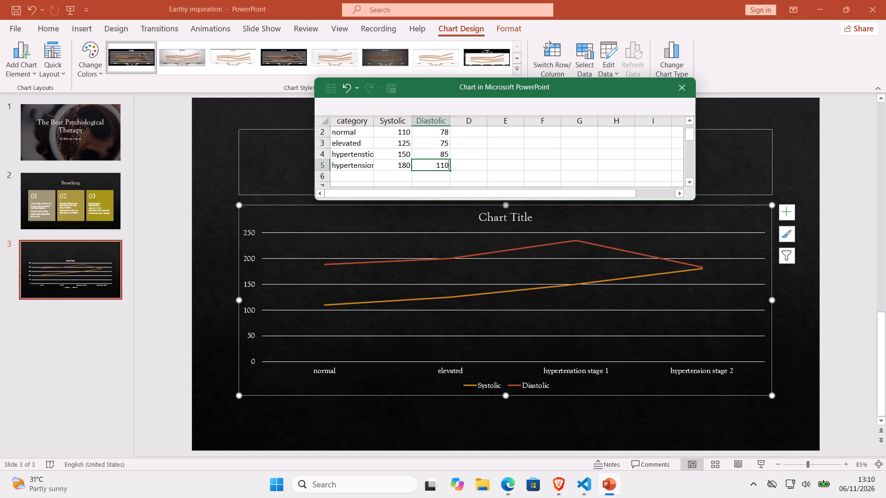
left_click(490, 160)
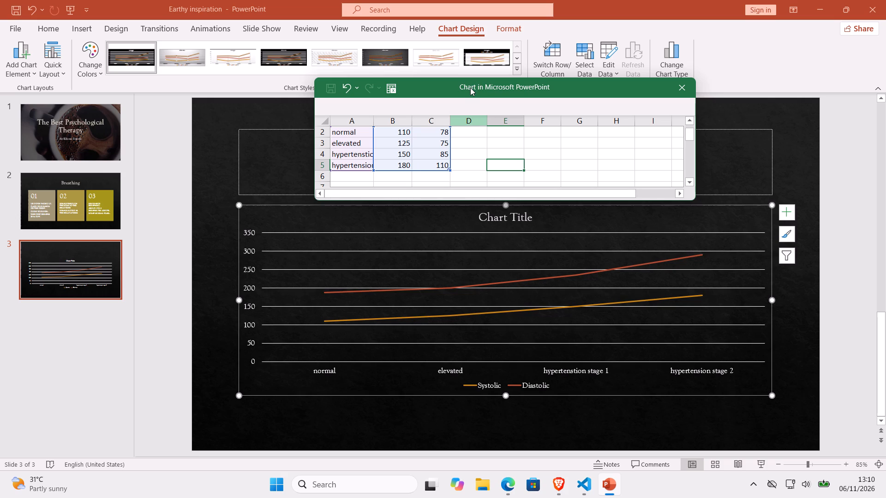
triple_click(688, 122)
left_click(688, 122)
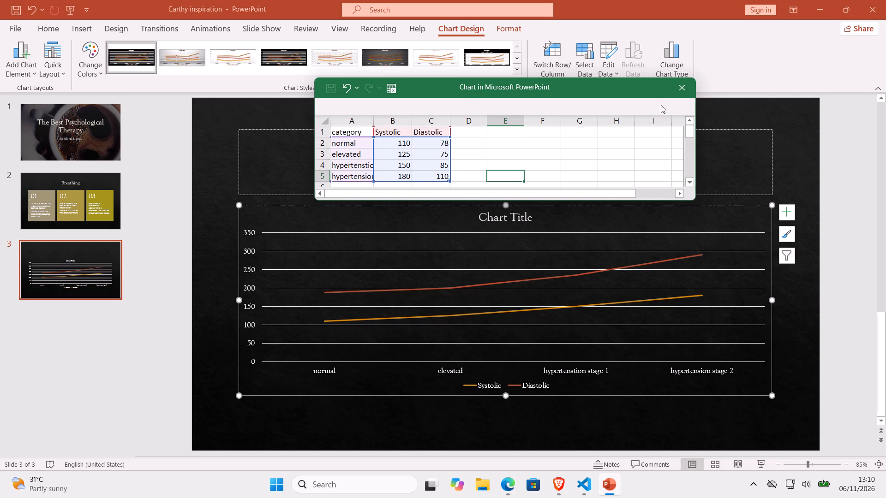
left_click(692, 83)
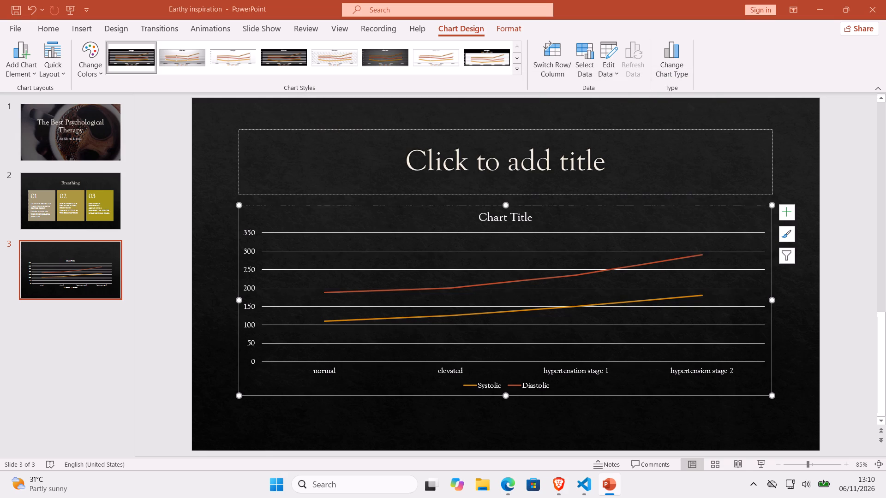
Open the empty title placeholder above the line chart on slide 3 for text entry.
left_click(613, 164)
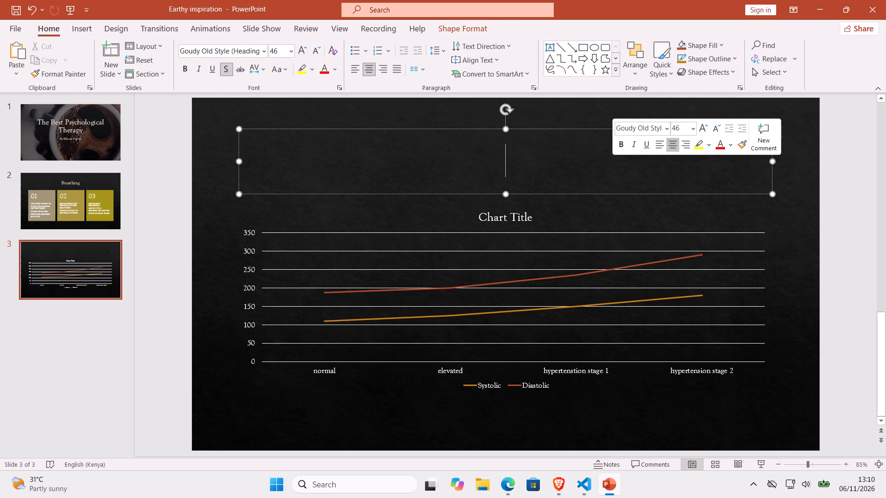
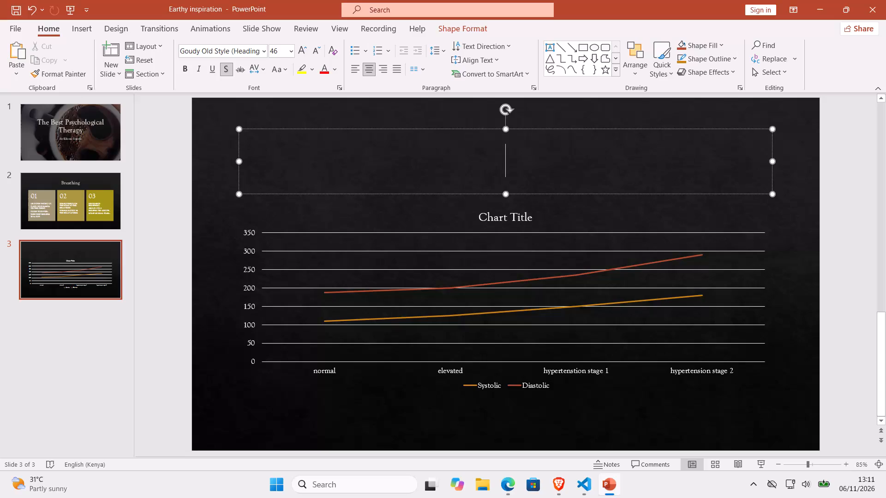
Enter "Blood Pressure Categories" as slide 3's title, followed by a line break.
key("shift+b")
type("lood")
key("space")
type("Pressure")
key("space")
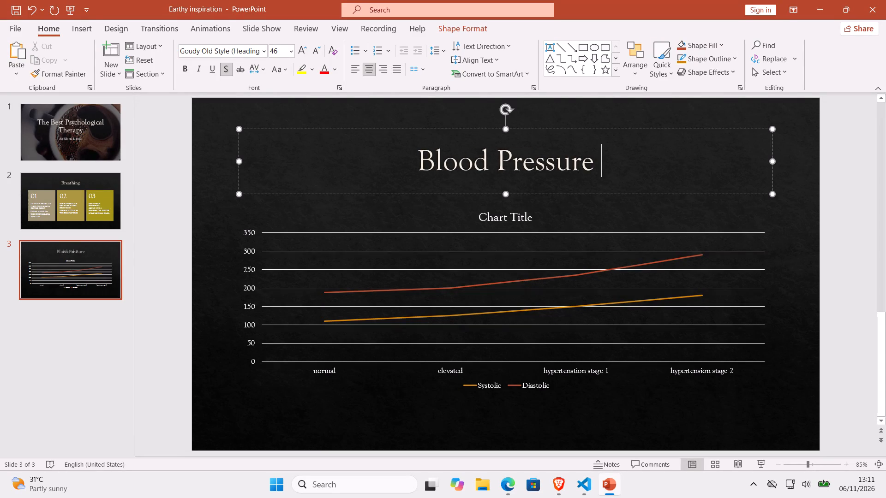
type("Categories")
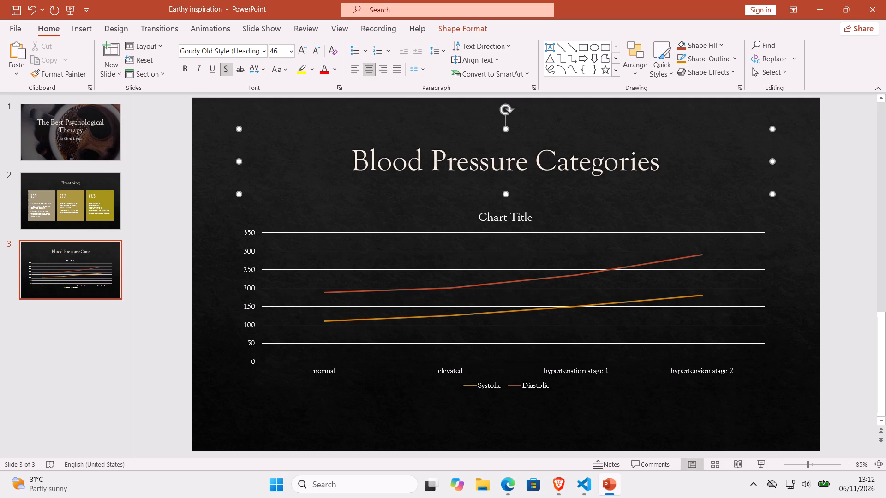
key("Return")
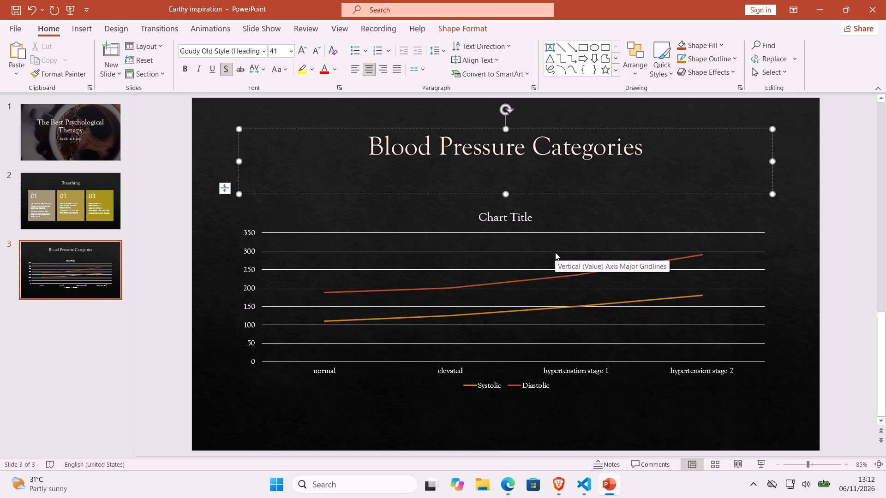
Replace the line chart's placeholder title with "Blood Pressure Ranges".
left_click(543, 222)
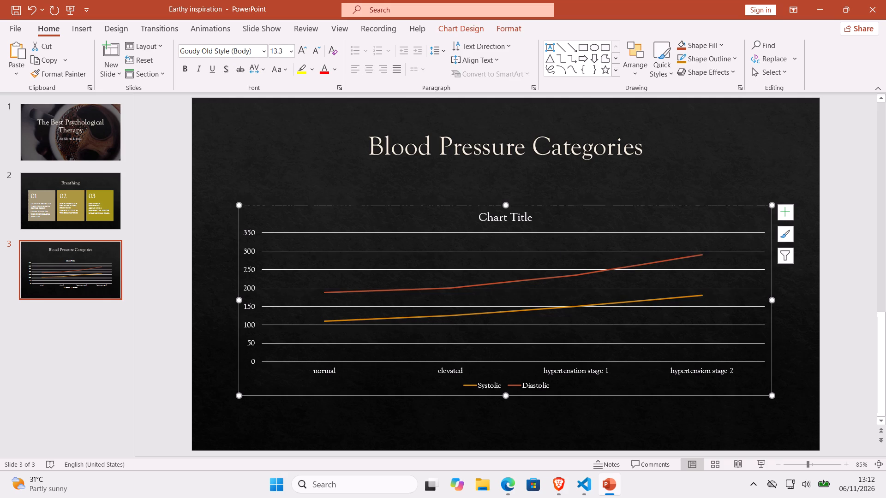
double_click(533, 217)
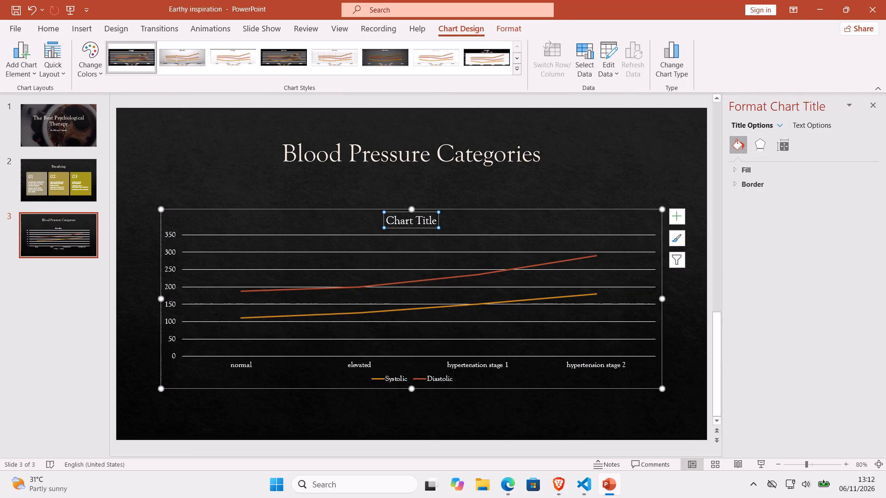
left_click(435, 219)
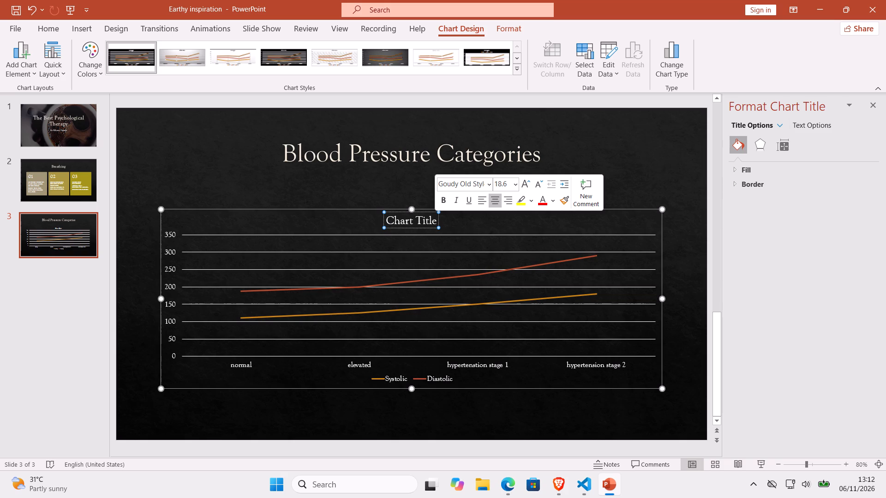
key("BackSpace")
key("BackSpace")
key("BackSpace")
key("BackSpace")
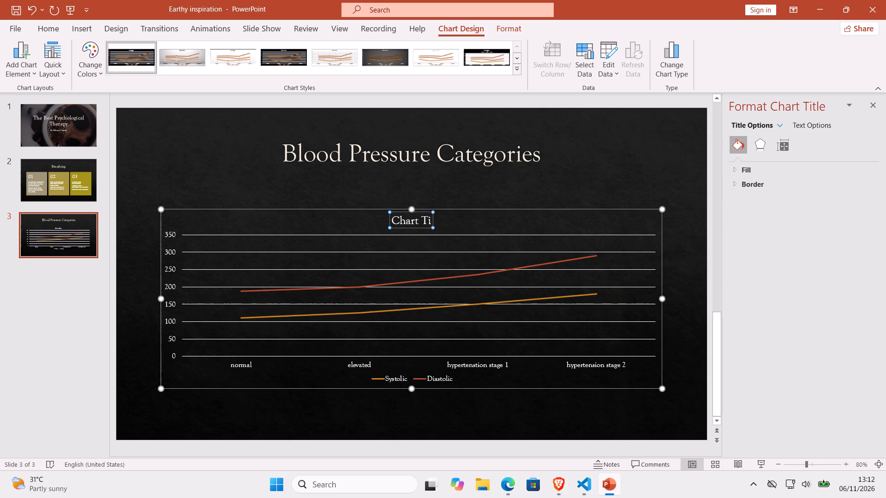
key("BackSpace")
key("BackSpace")
key("BackSpace")
key("BackSpace")
key("BackSpace")
key("BackSpace")
key("BackSpace")
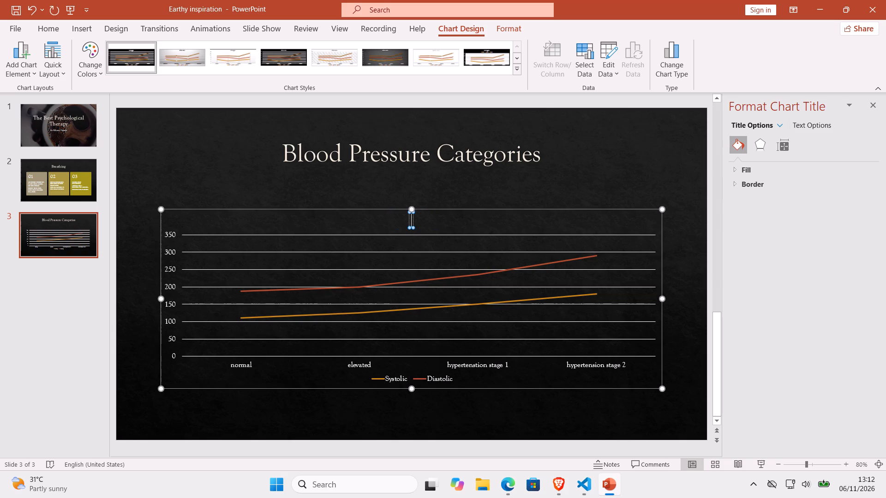
type("Blood")
key("space")
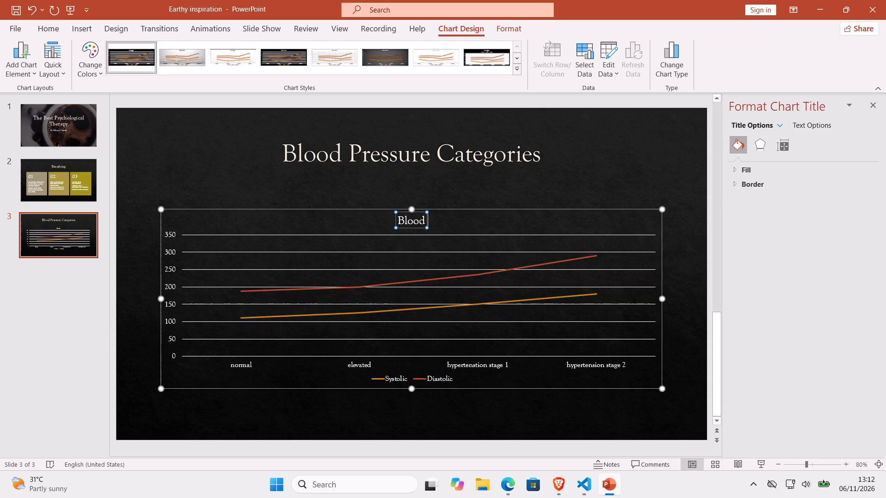
type("Pressure")
key("space")
type("Ranges")
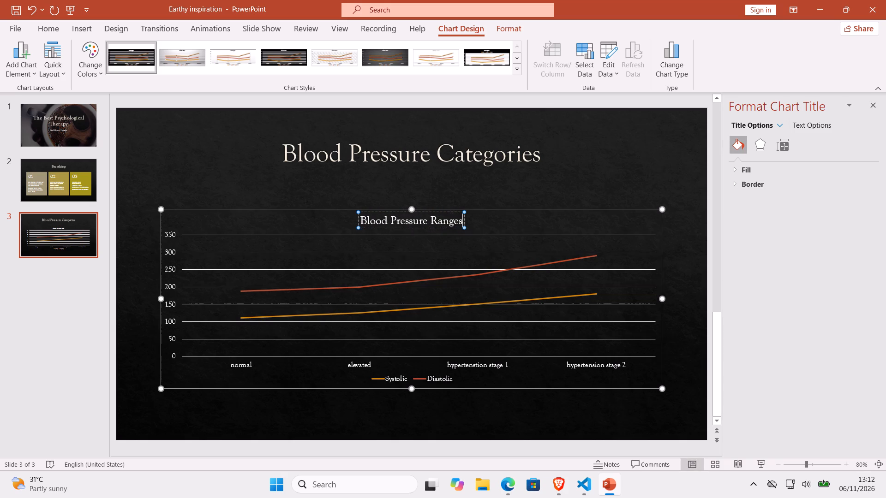
left_click(521, 259)
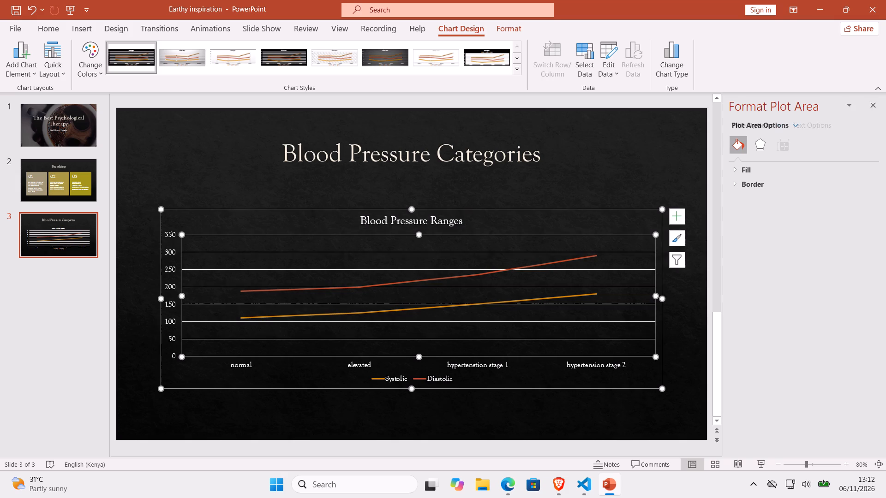
Try Style 2 and the third chart style on the line chart, and settle on the fifth, with a white background and hatched plot area.
left_click(357, 375)
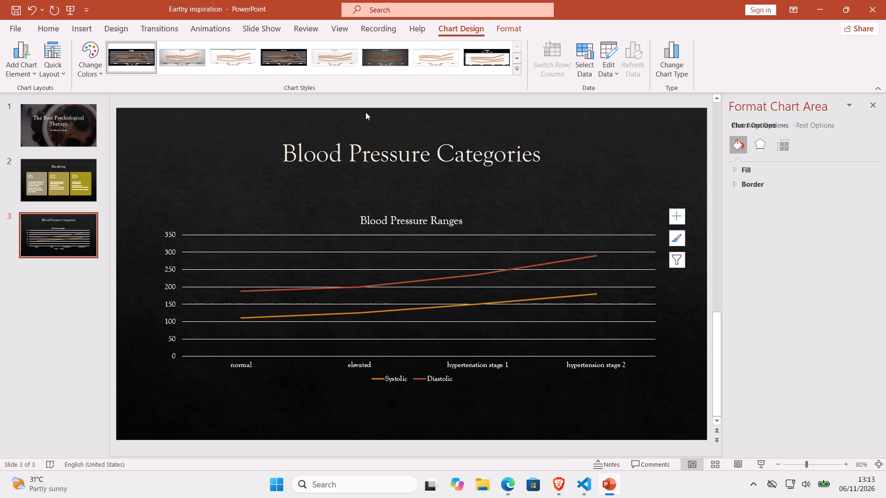
left_click(516, 69)
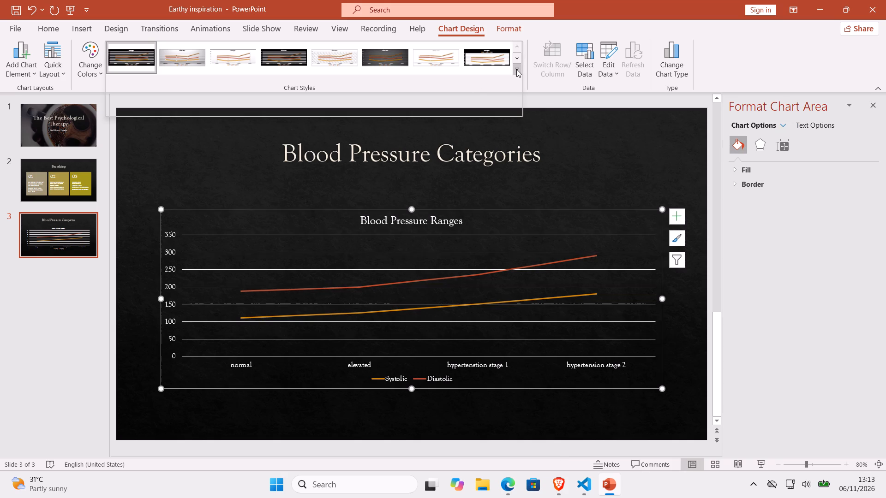
left_click(176, 54)
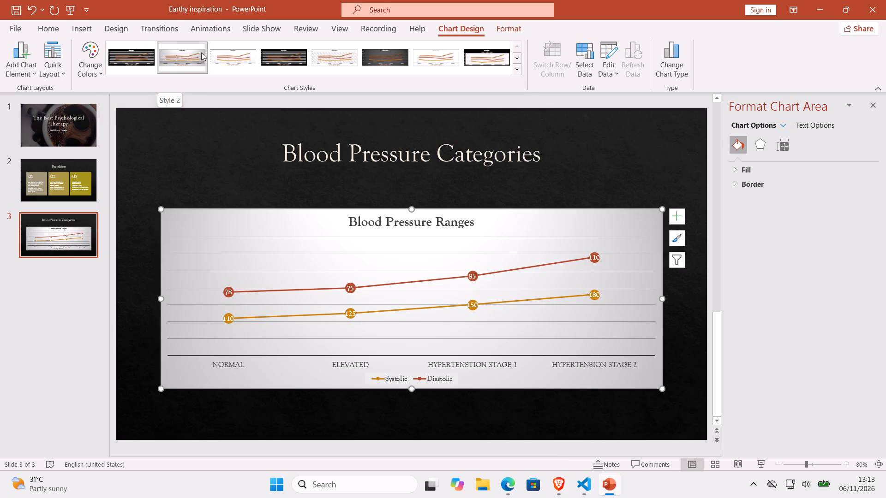
left_click(240, 52)
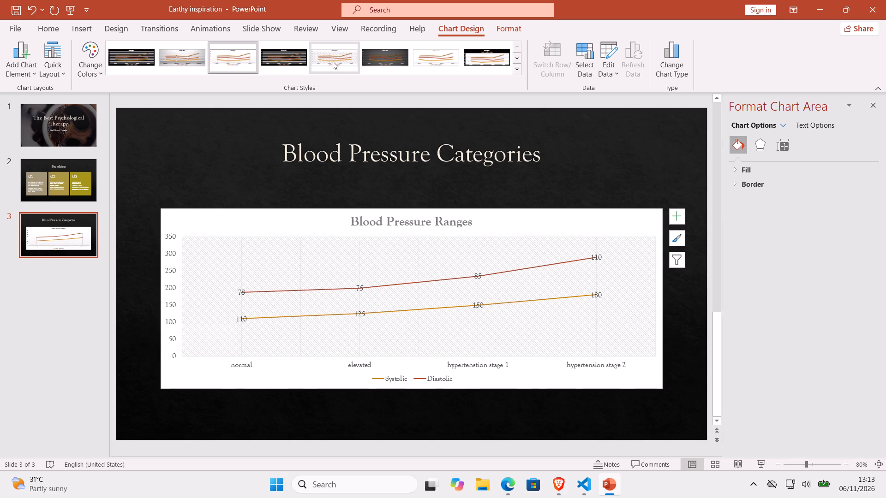
left_click(333, 61)
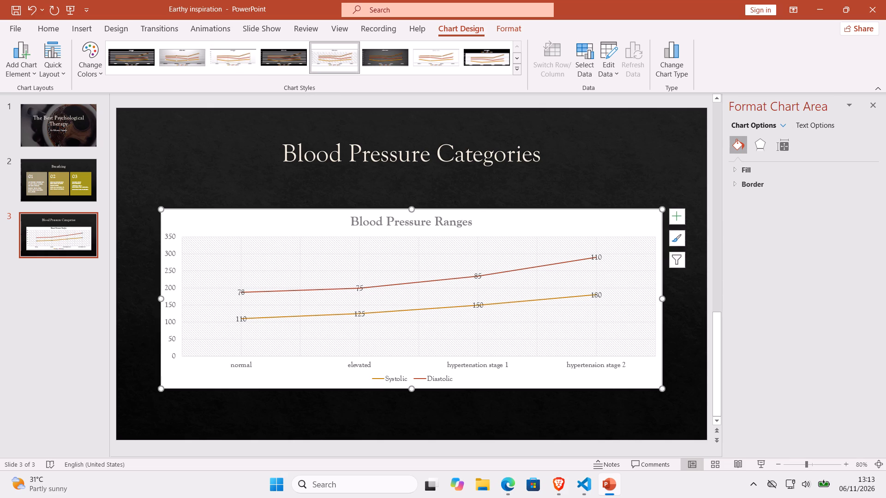
Add a new title-and-content slide after slide 3.
left_click(64, 259)
left_click(54, 239)
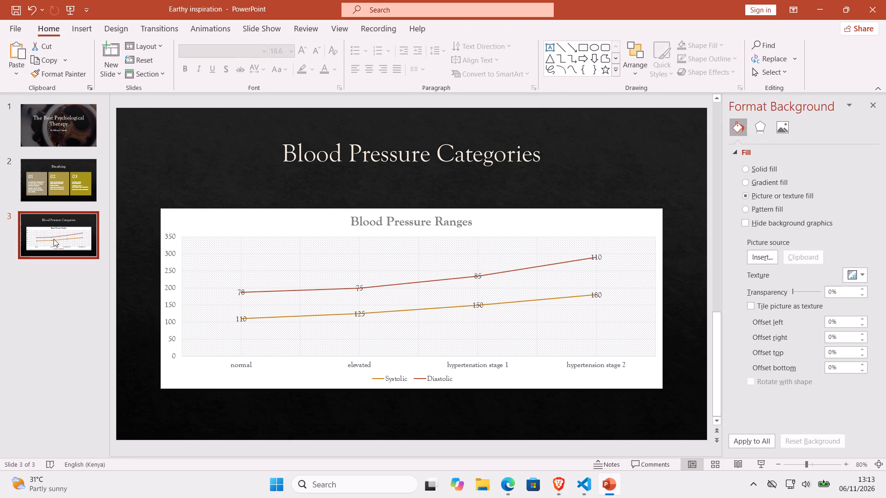
key("Return")
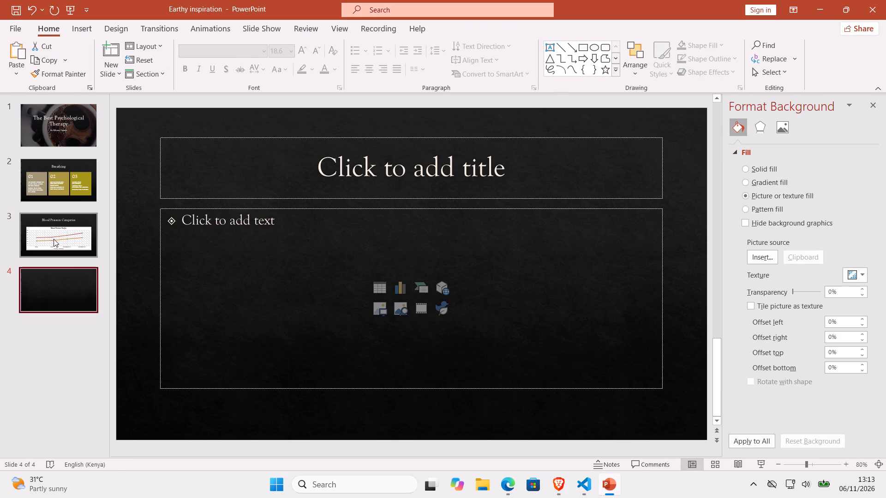
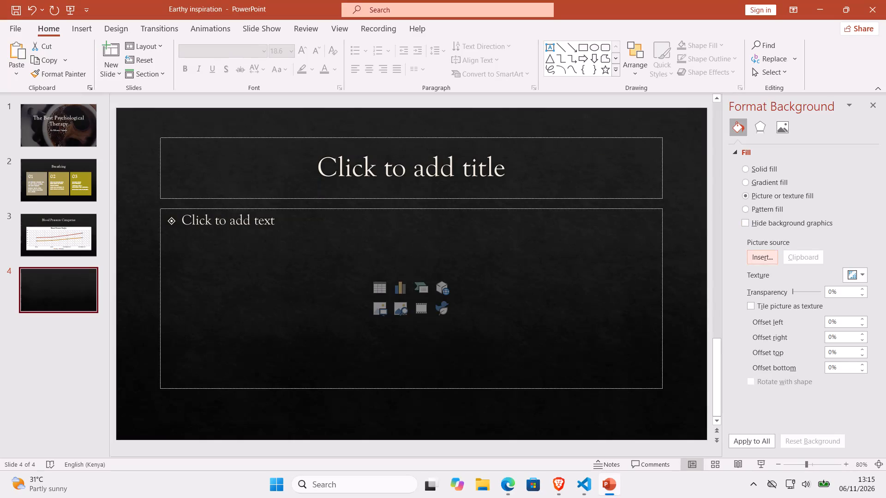
Look through the Downloads and Pictures folders for a picture to insert into slide 4's content placeholder.
left_click(379, 311)
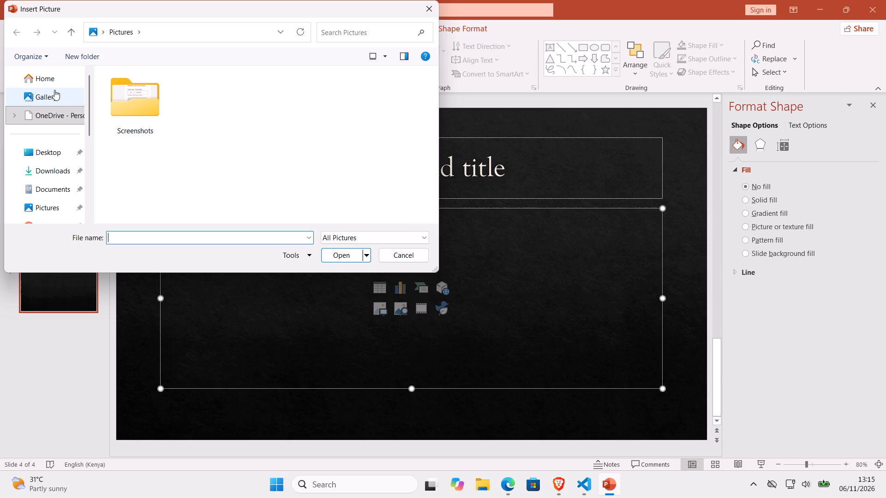
left_click(58, 175)
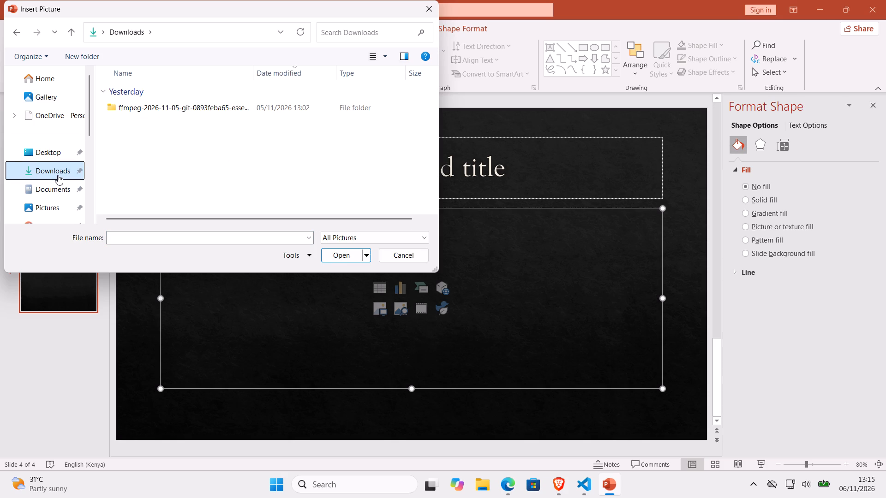
left_click(53, 213)
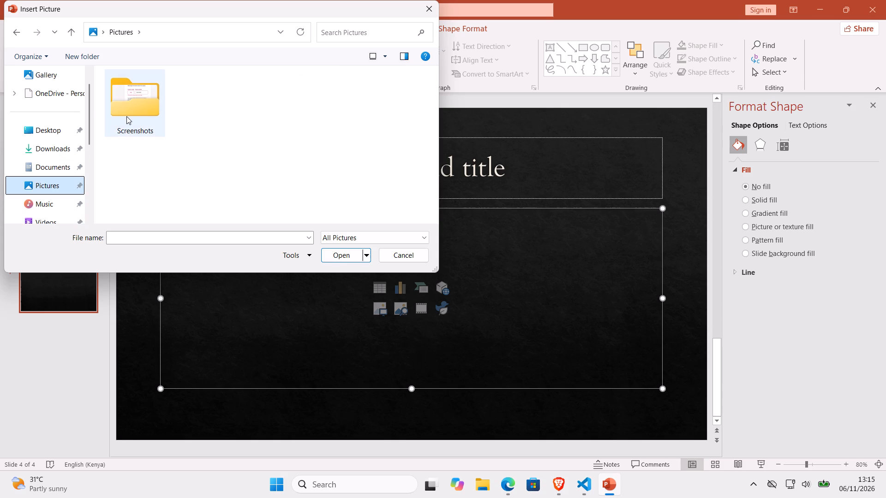